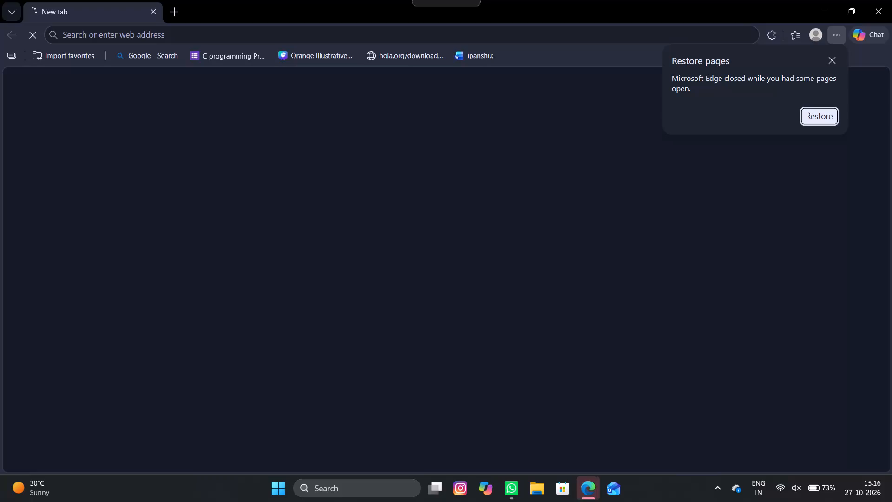
Search the web for "wordfile" using the earlier search suggestion.
click(206, 28)
text(word)
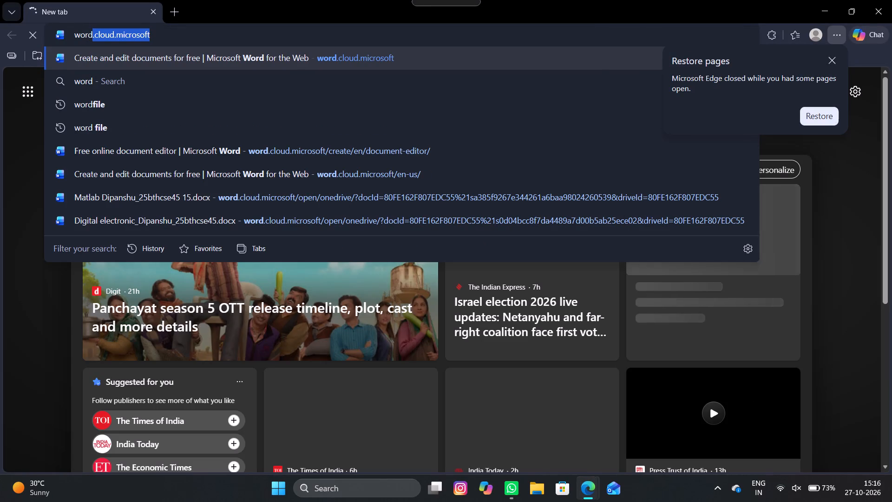
key(Down)
key(Down)
key(Return)
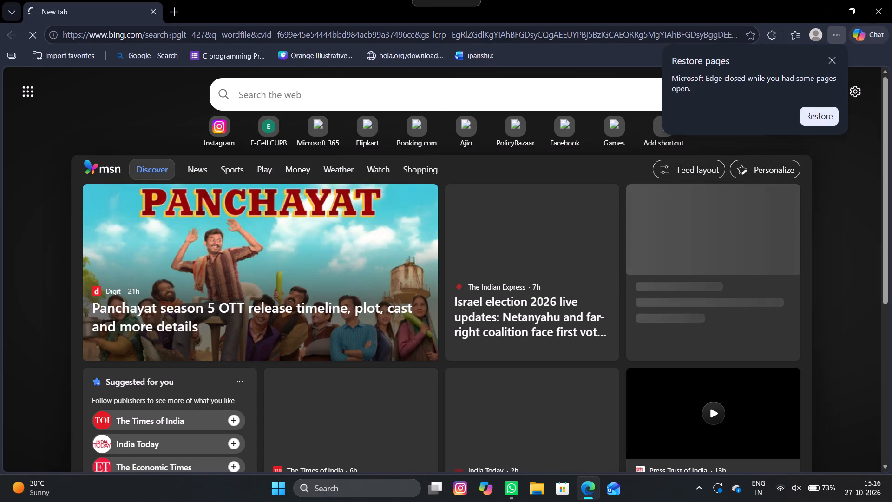
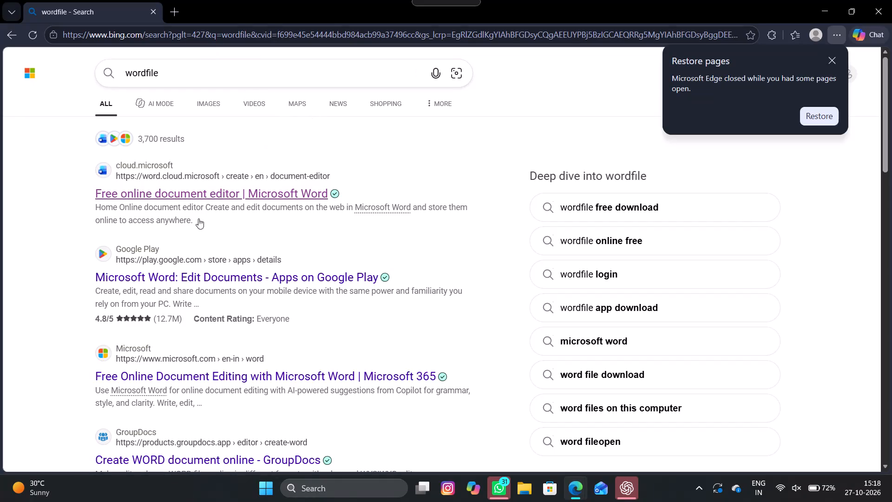
Open the "Free online document editor | Microsoft Word" search result.
click(212, 201)
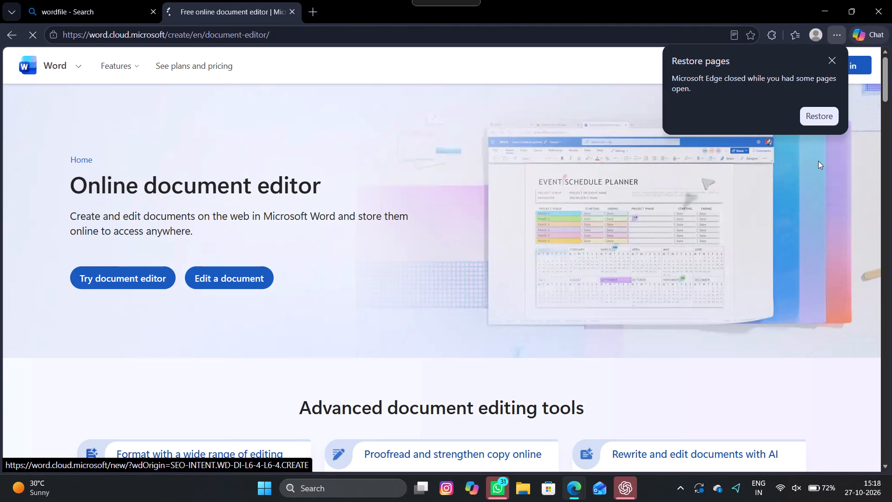
Restore the browser pages that were open before Microsoft Edge closed.
click(820, 113)
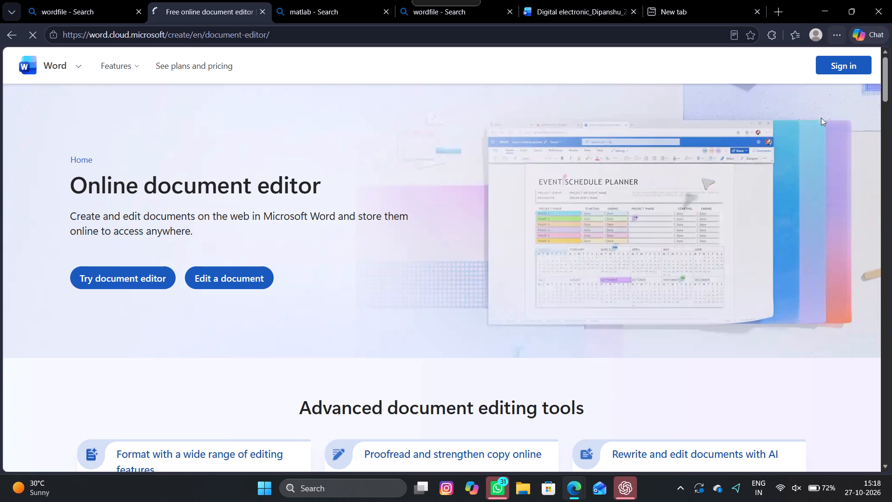
Go to the sign-in for Microsoft Word from the online document editor page.
click(847, 66)
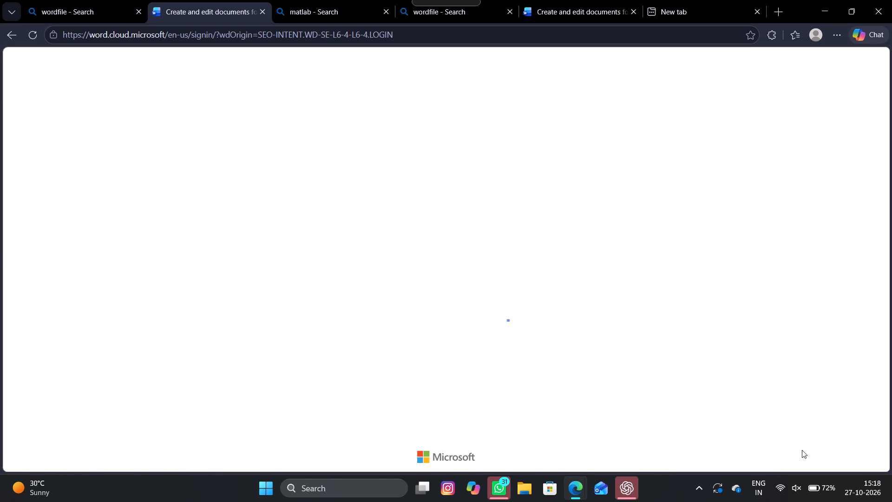
click(789, 490)
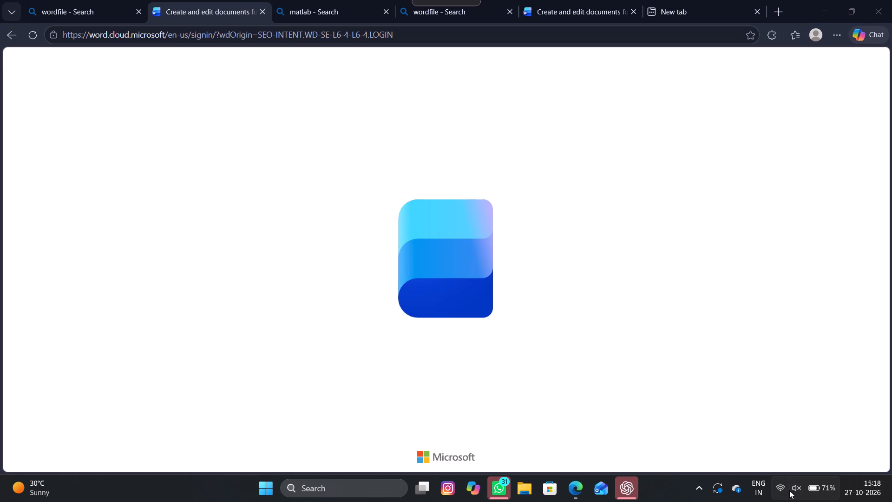
click(777, 495)
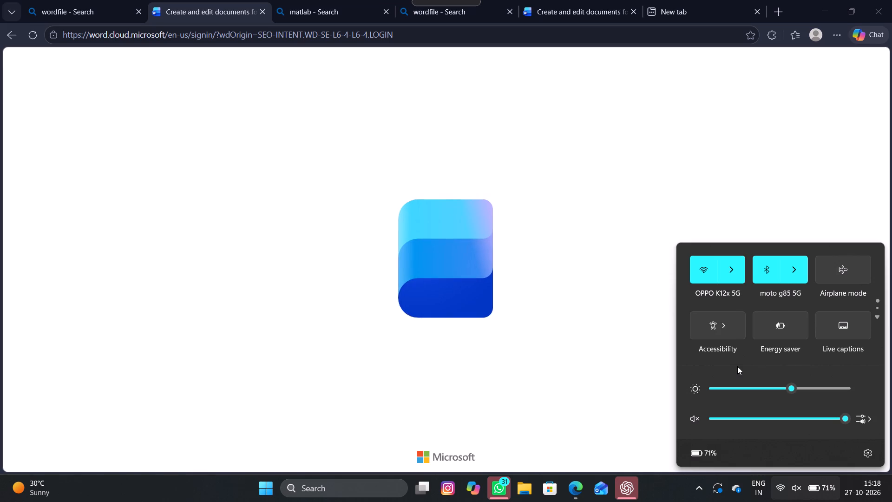
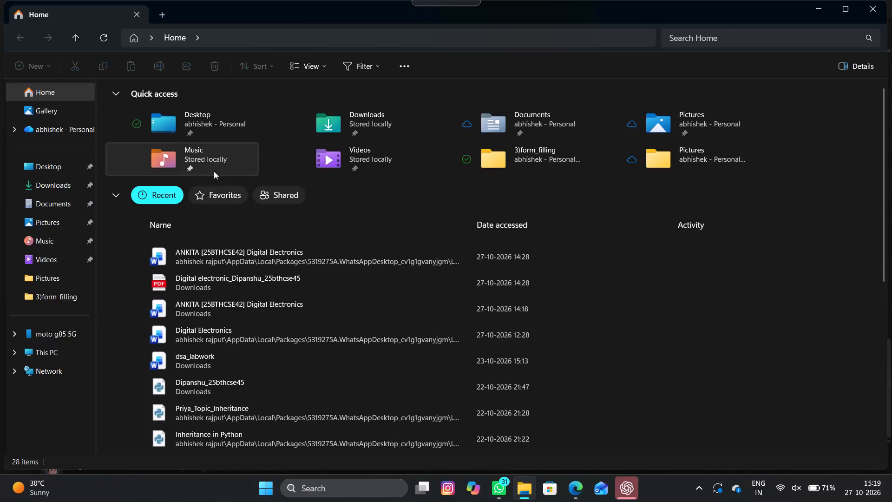
Copy the first logic circuit screenshot, next to the ear photo, from the October, 2026 section of the Gallery.
click(46, 105)
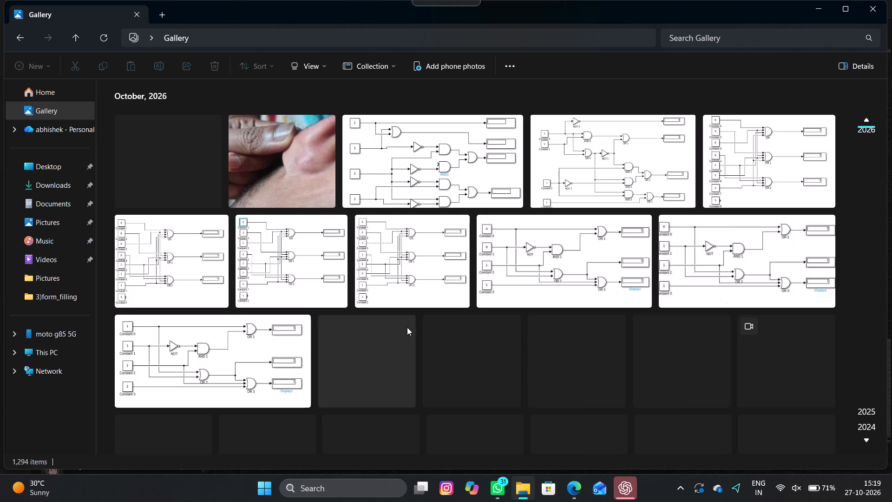
right_click(391, 179)
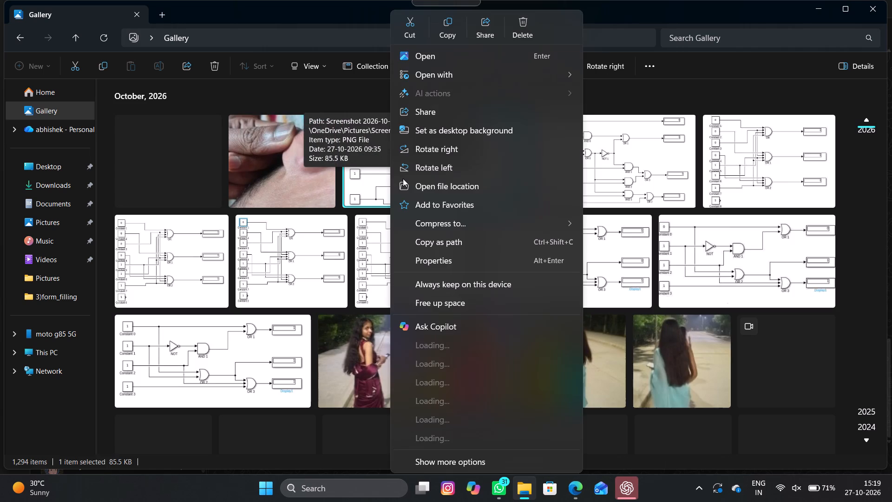
right_click(403, 178)
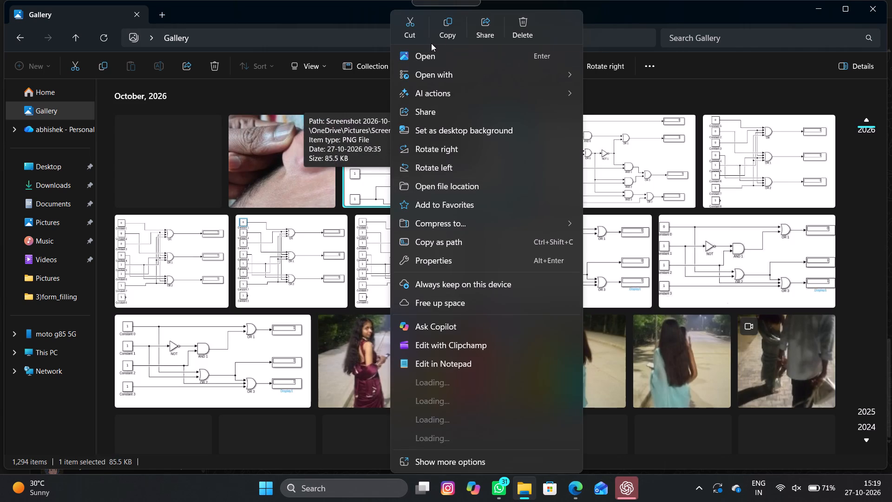
click(444, 26)
click(414, 140)
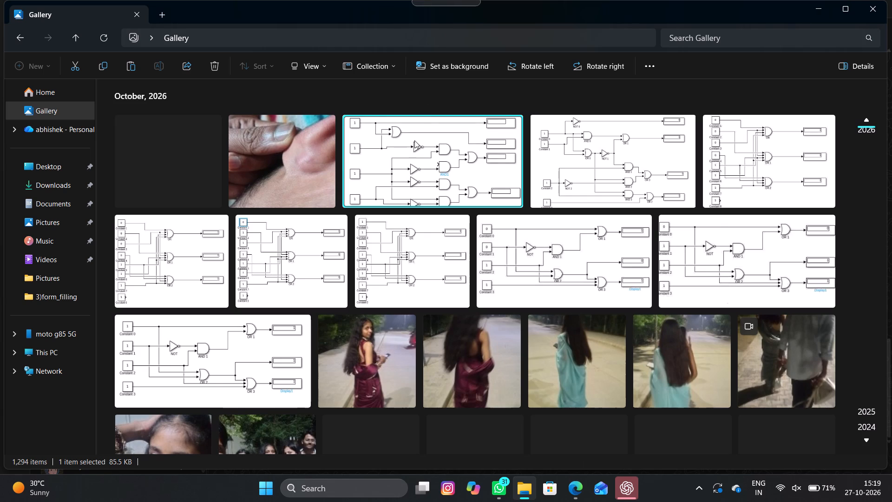
right_click(414, 140)
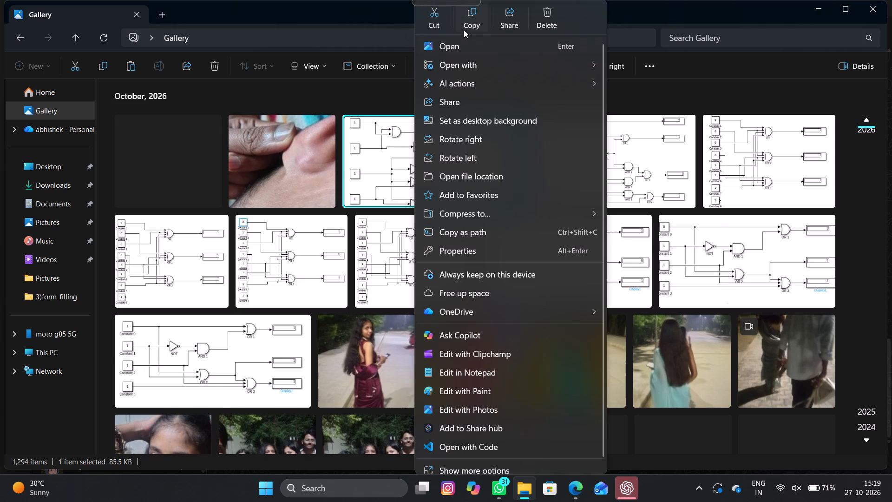
click(463, 28)
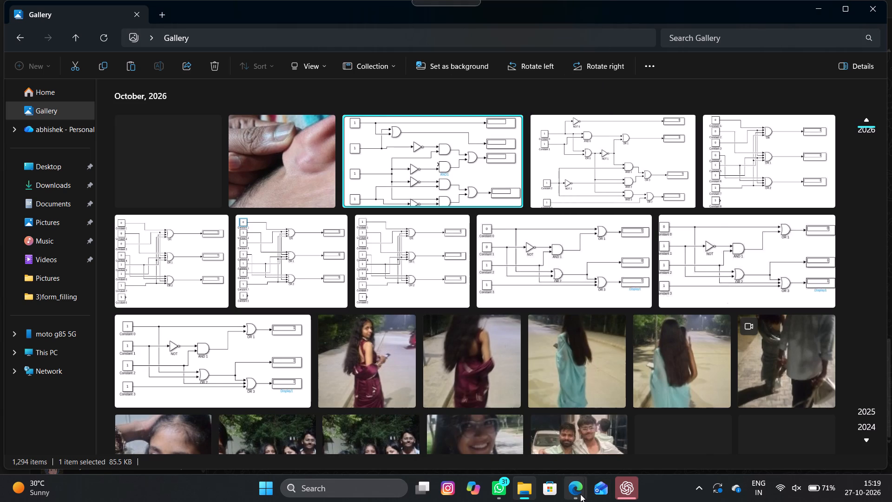
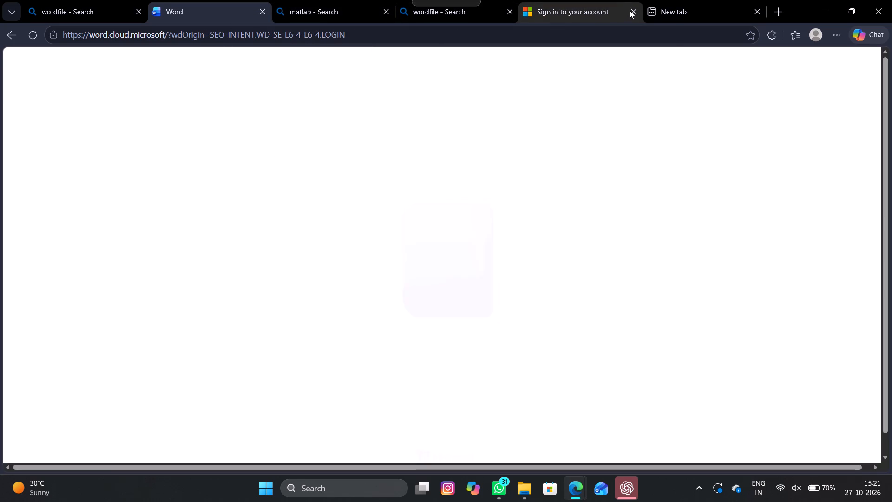
Close the extra "Sign in to your account" browser page.
click(631, 11)
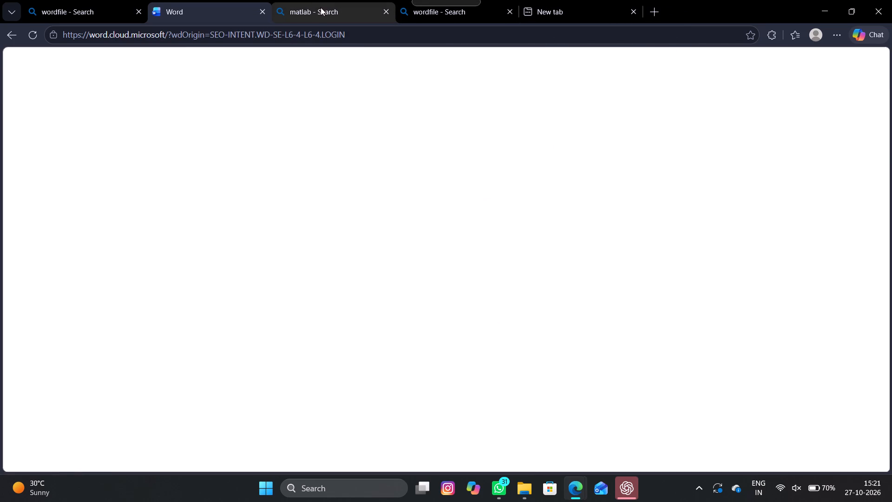
Open the MathWorks MATLAB page from the matlab search results and launch MATLAB from there.
click(321, 7)
click(182, 192)
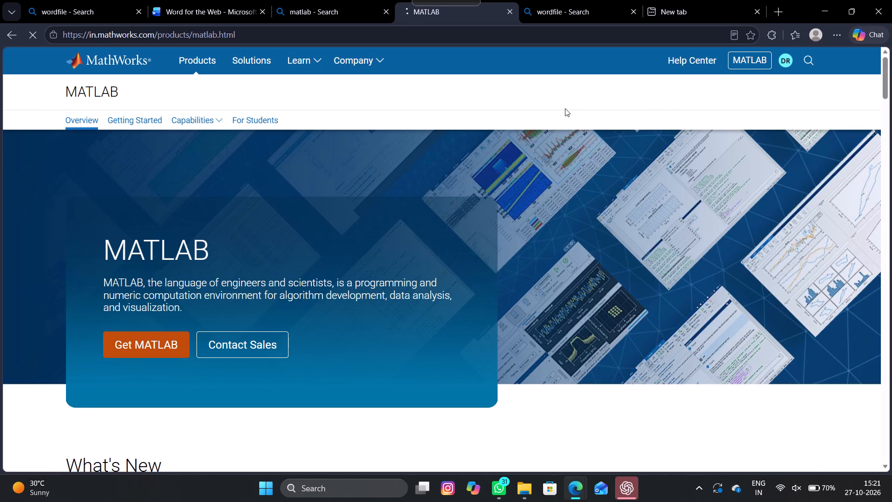
scroll(565, 108, down, 2)
scroll(565, 108, up, 3)
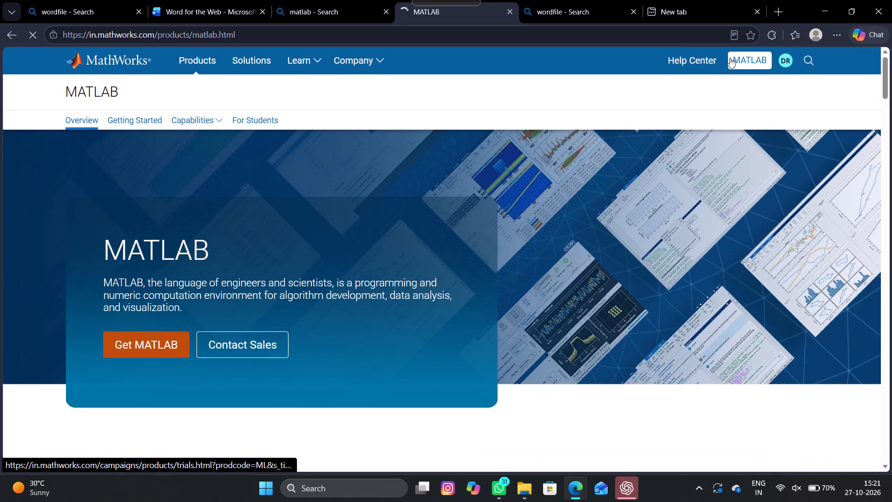
click(730, 58)
click(742, 63)
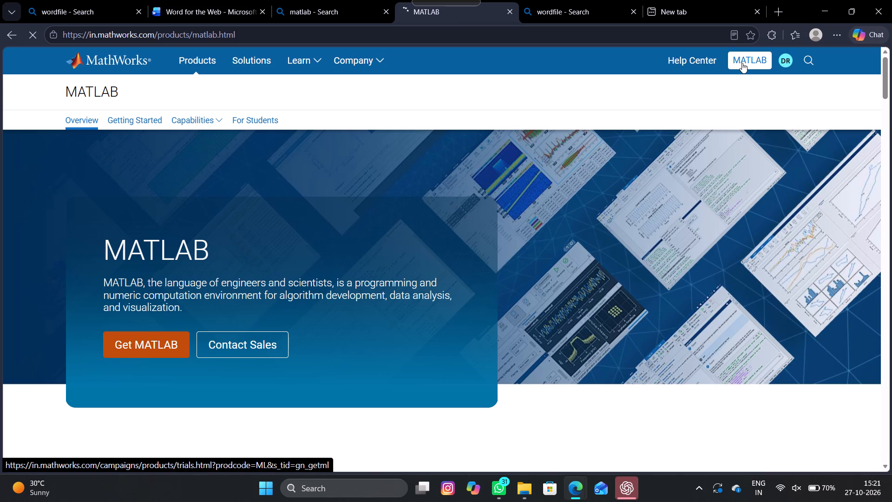
Return to Word for the Web and open the recent "Digital electronic" document opened 35 minutes ago.
click(214, 11)
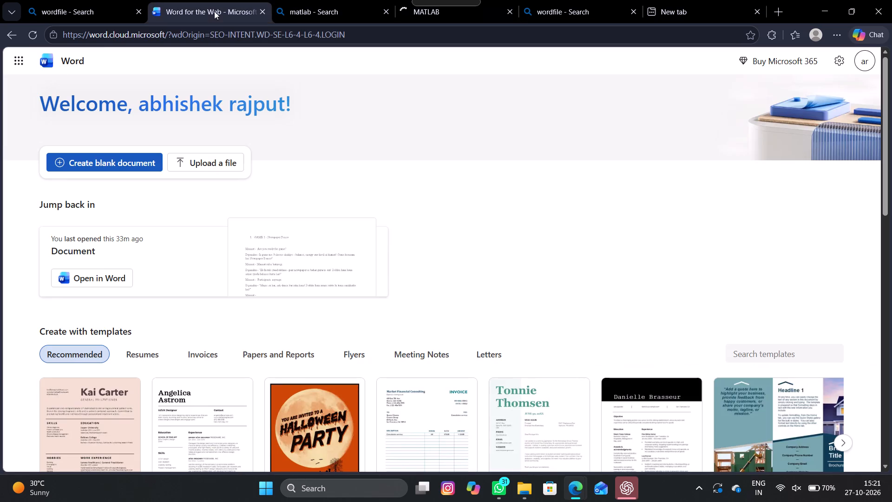
scroll(70, 137, down, 8)
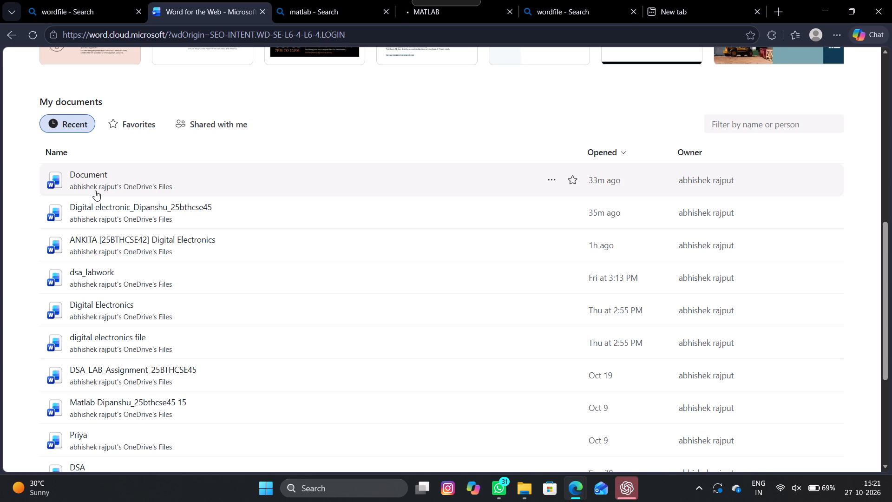
click(111, 212)
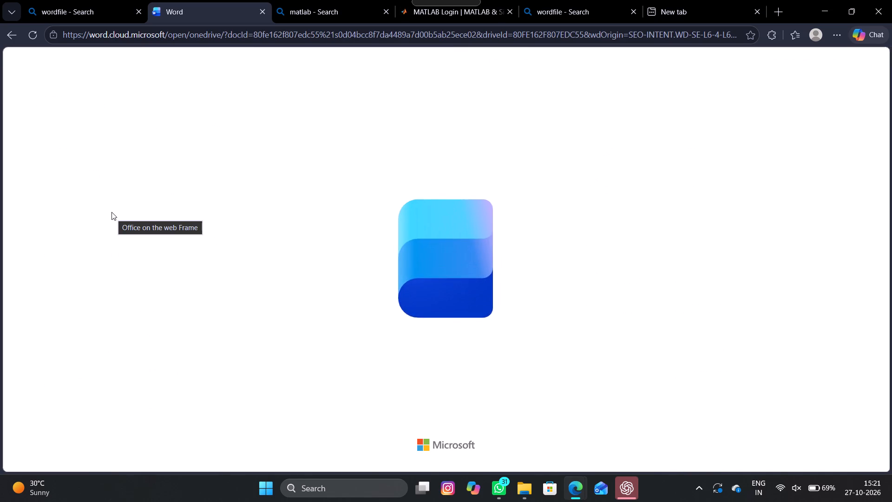
Look through the digital electronics document from the title page through the experiments to the priority encoder section.
scroll(288, 247, down, 7)
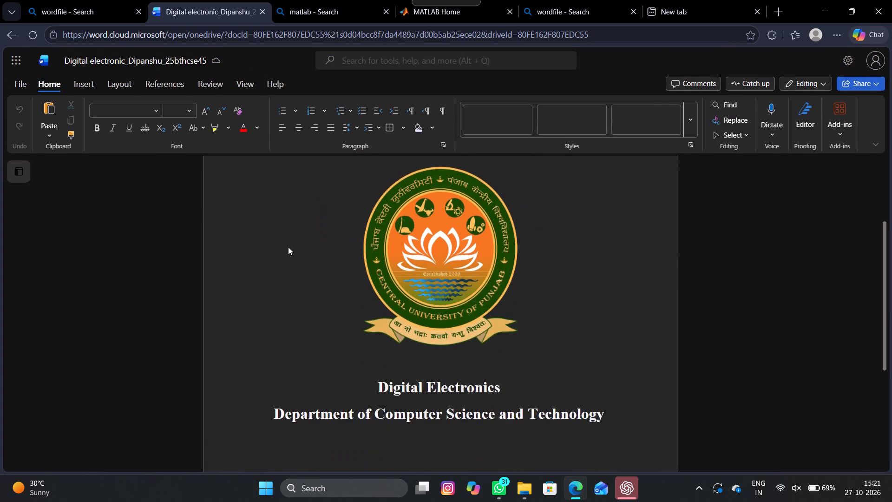
scroll(288, 247, down, 7)
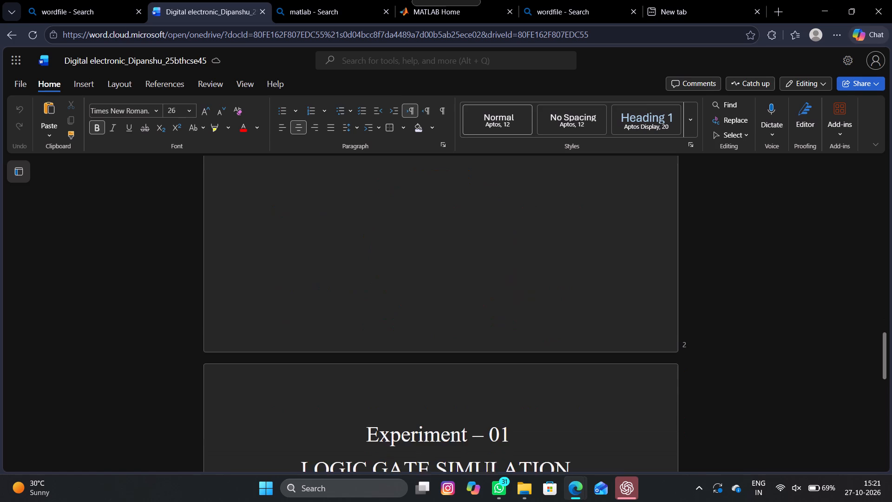
scroll(288, 247, down, 13)
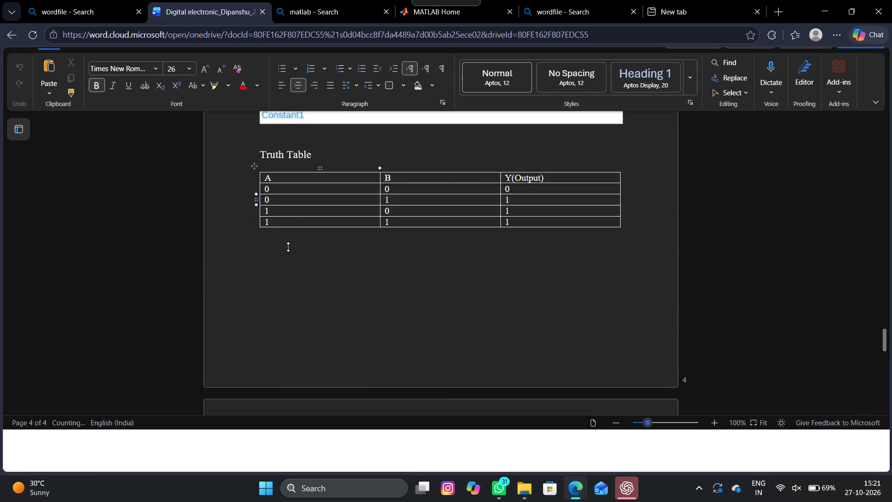
scroll(288, 247, down, 11)
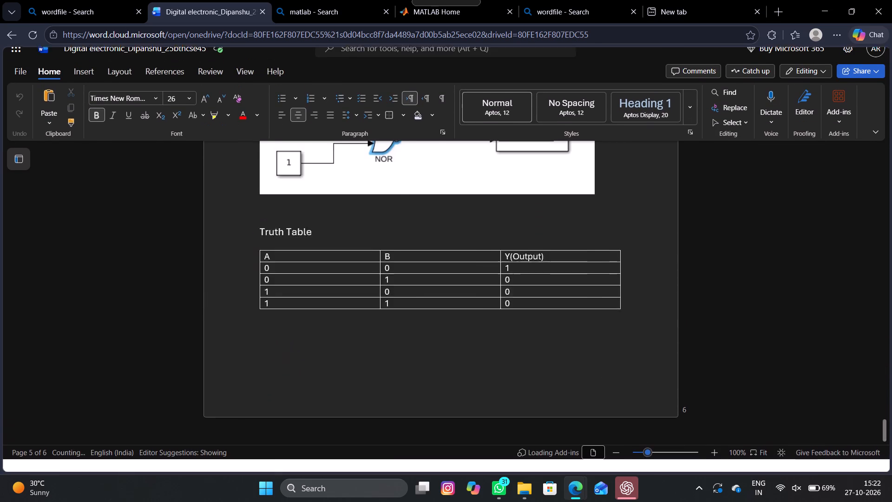
scroll(288, 247, down, 9)
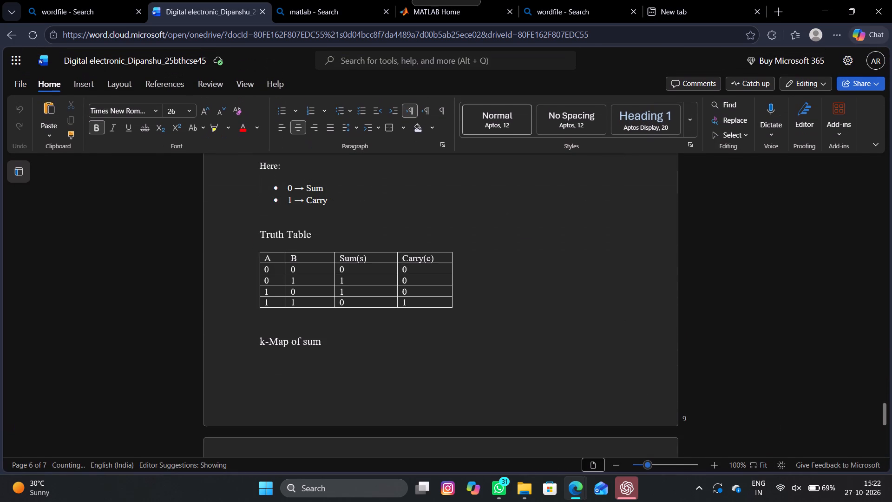
scroll(288, 247, down, 8)
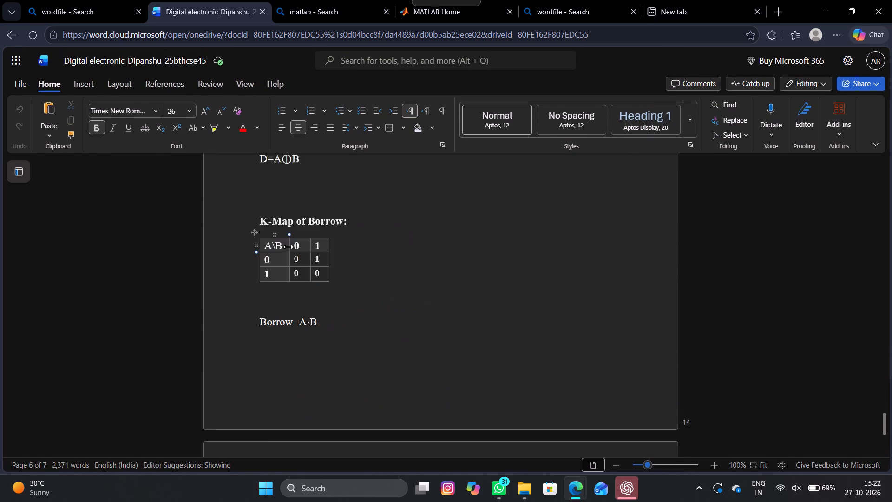
scroll(288, 247, down, 8)
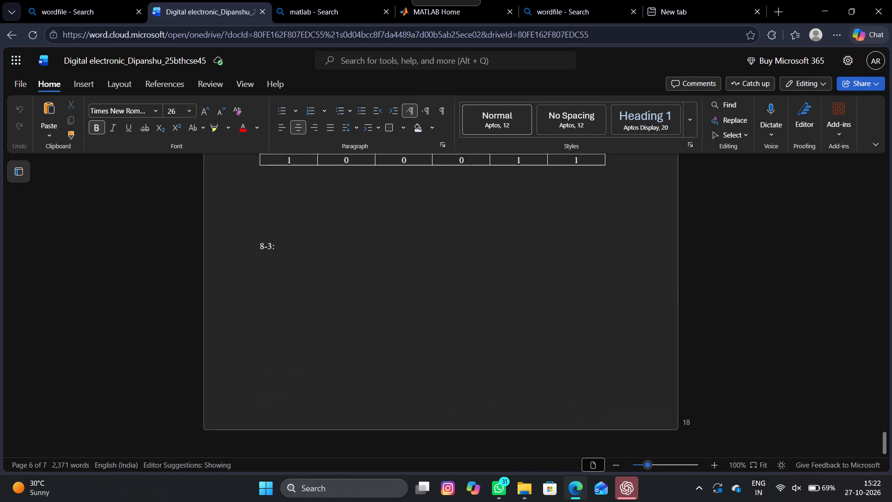
scroll(288, 247, down, 14)
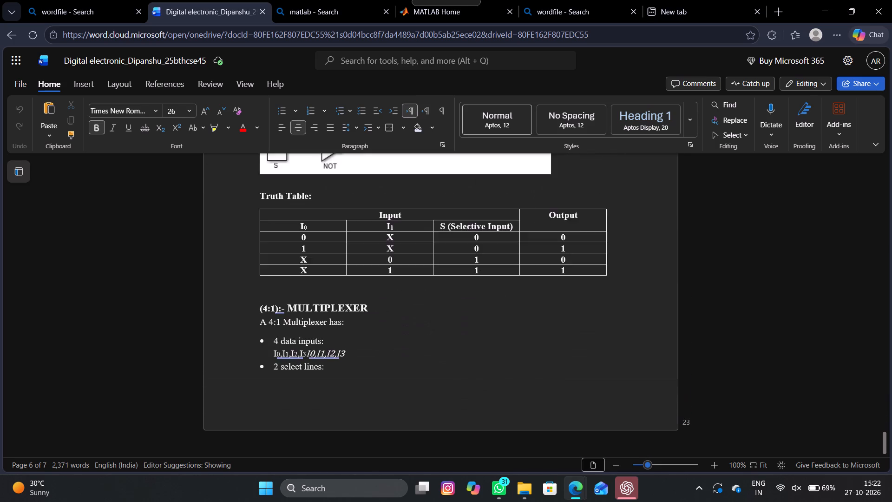
scroll(288, 247, down, 8)
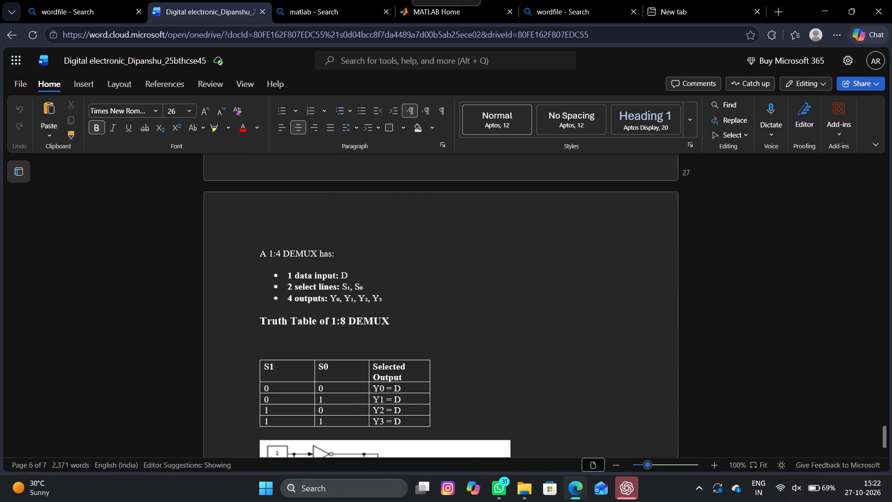
scroll(288, 247, down, 2)
scroll(288, 247, up, 1)
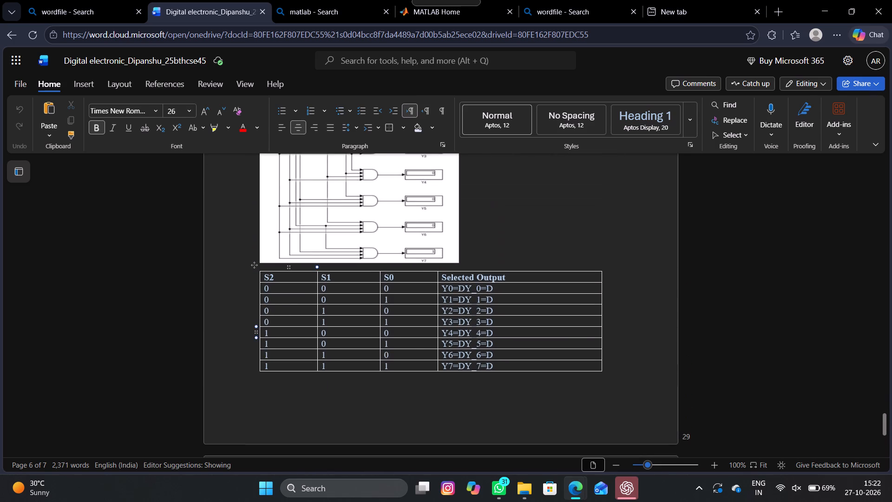
scroll(288, 247, down, 10)
Shrink the 1:8 DEMUX circuit picture to about 3.54" high by 3.42" wide, keeping its proportions.
scroll(288, 247, up, 1)
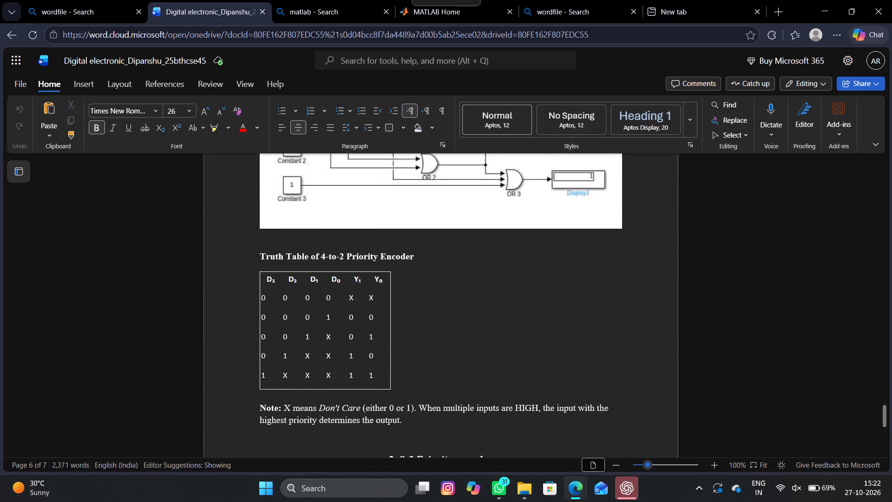
scroll(288, 247, up, 3)
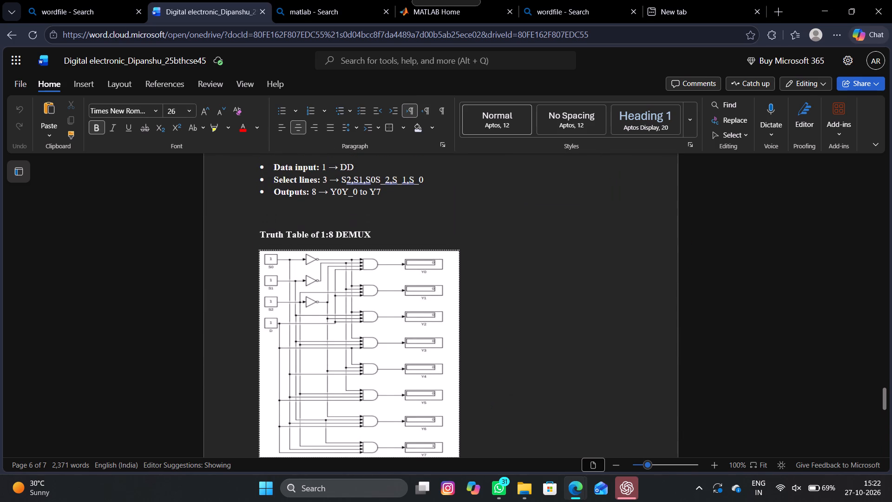
scroll(288, 247, up, 3)
scroll(368, 305, down, 2)
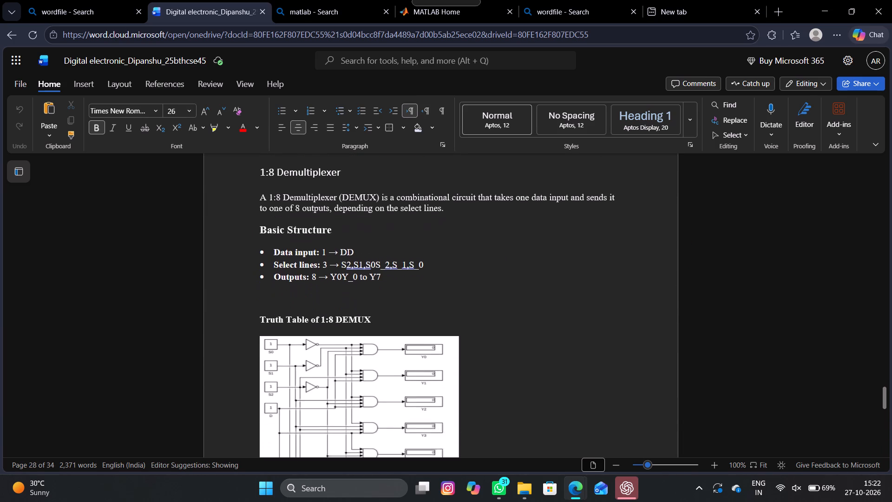
scroll(368, 305, down, 3)
click(391, 254)
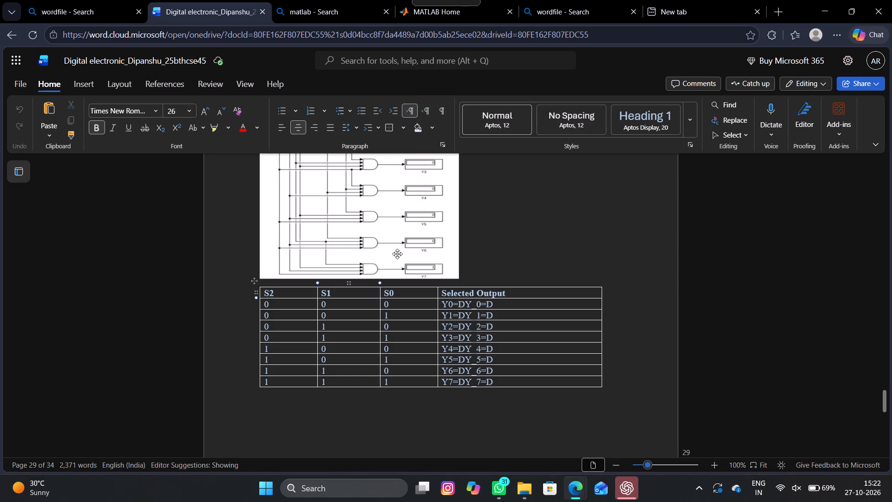
drag(458, 277, 453, 268)
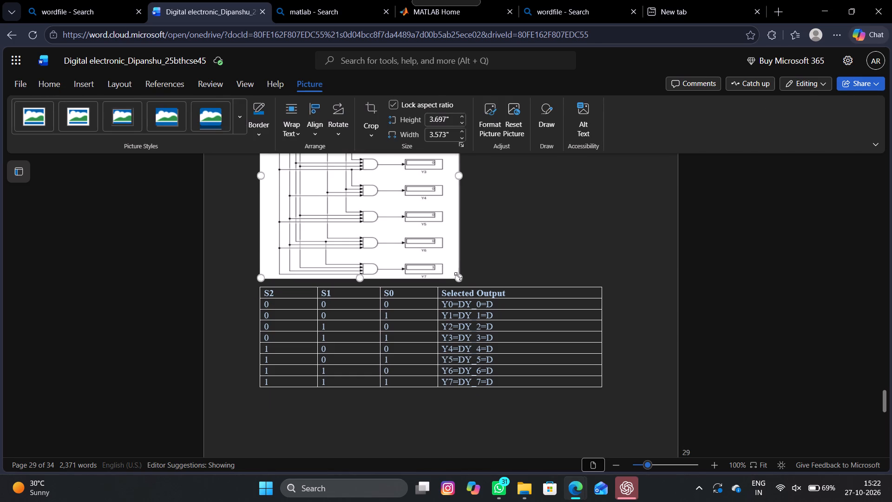
drag(459, 277, 450, 267)
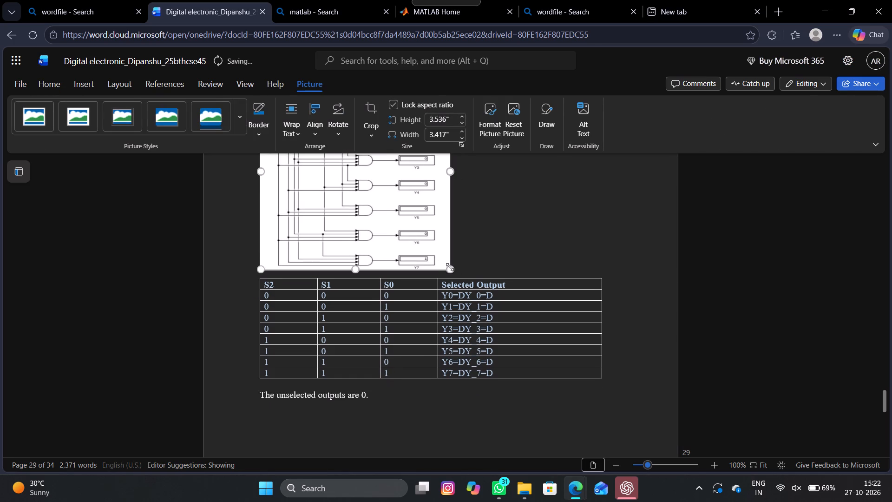
Check the document's save status and file location, and try to open its OneDrive folder.
scroll(496, 272, down, 5)
scroll(496, 272, up, 2)
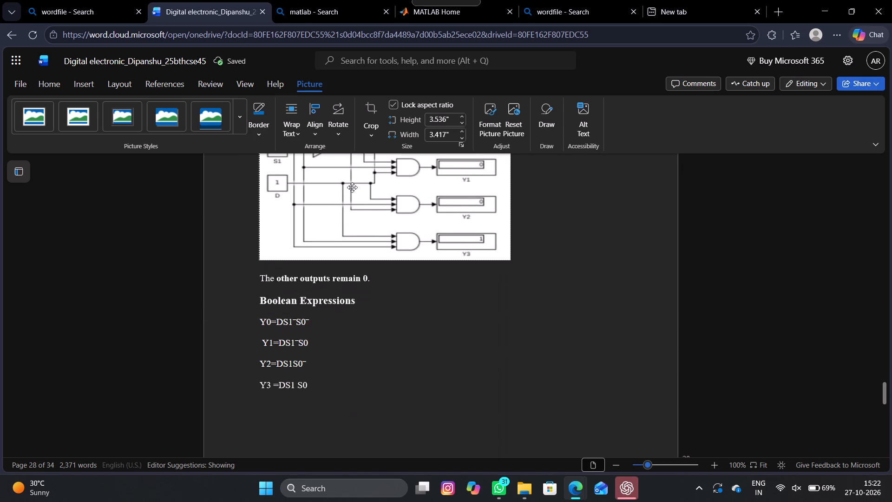
click(220, 59)
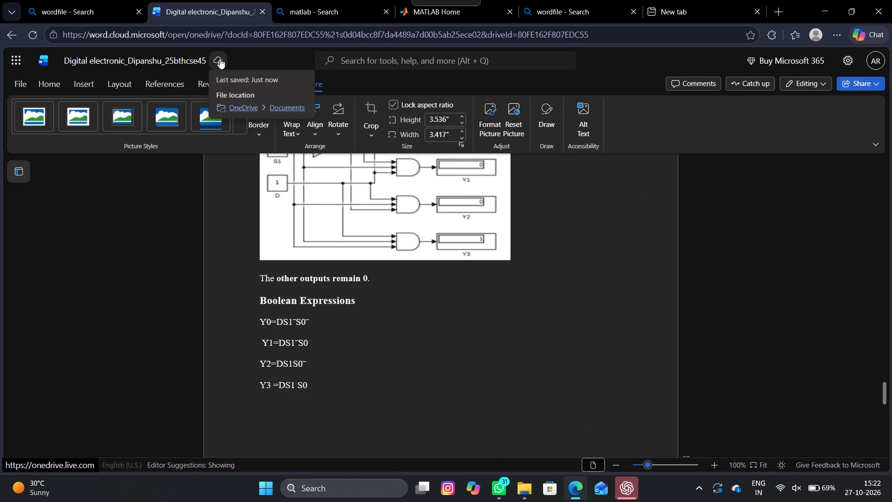
click(234, 107)
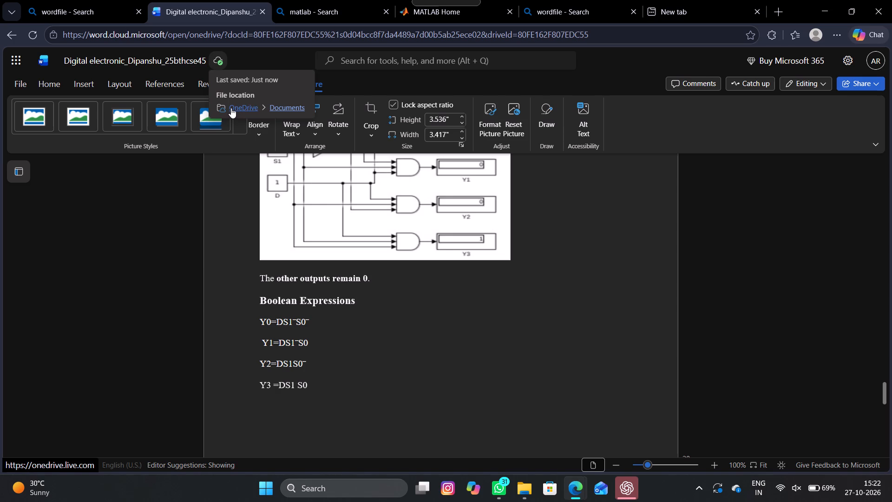
click(231, 108)
click(137, 216)
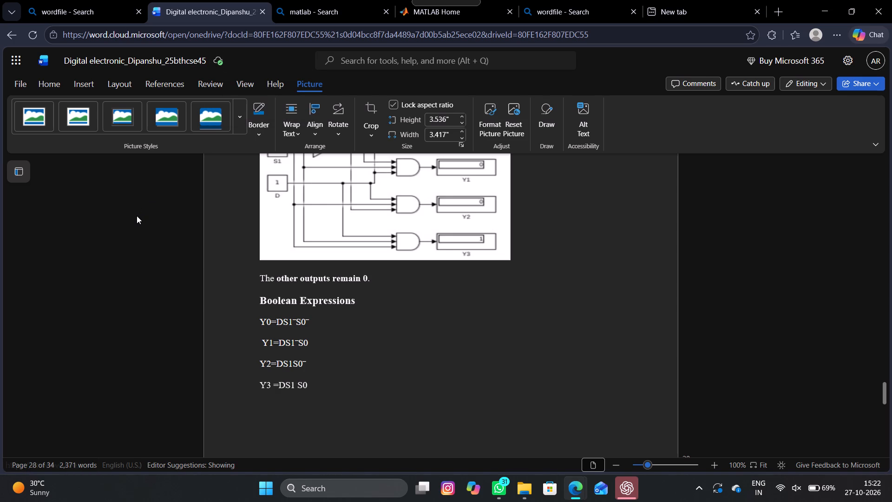
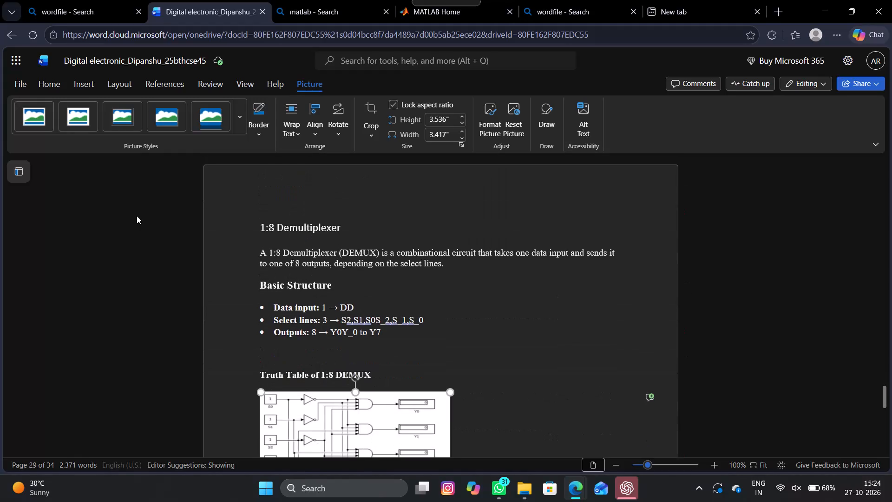
Switch to the MATLAB home page and open the Simulink Onramp course page.
click(420, 3)
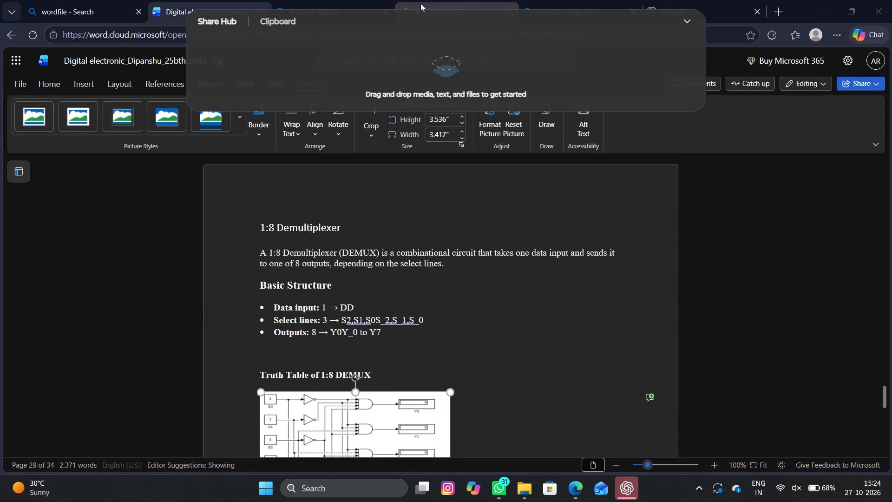
click(733, 185)
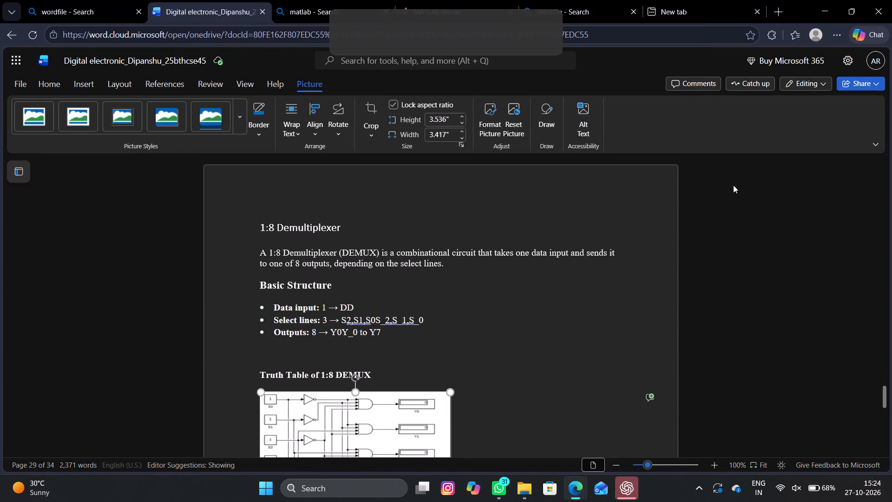
click(450, 14)
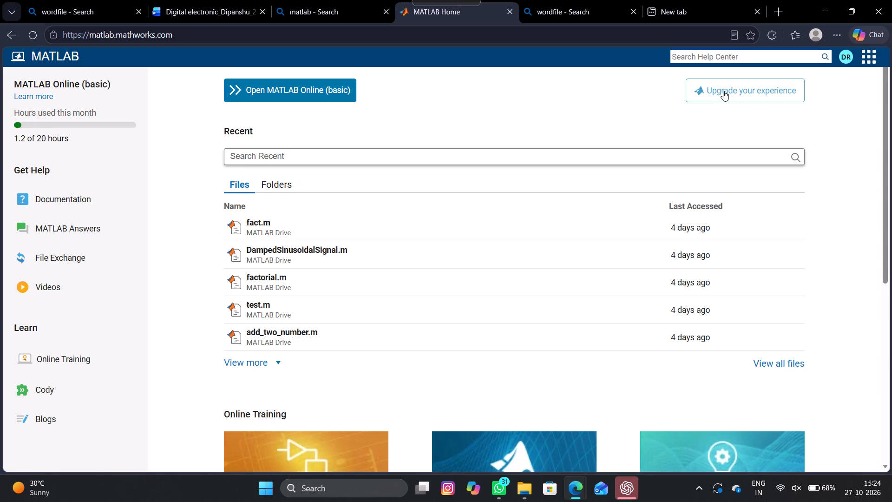
scroll(723, 91, up, 4)
scroll(586, 119, up, 4)
scroll(586, 119, down, 2)
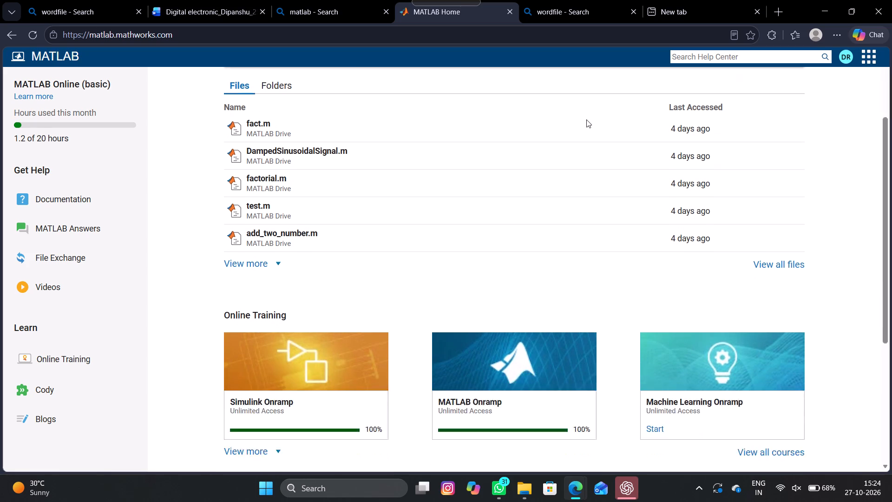
scroll(586, 119, down, 2)
click(312, 295)
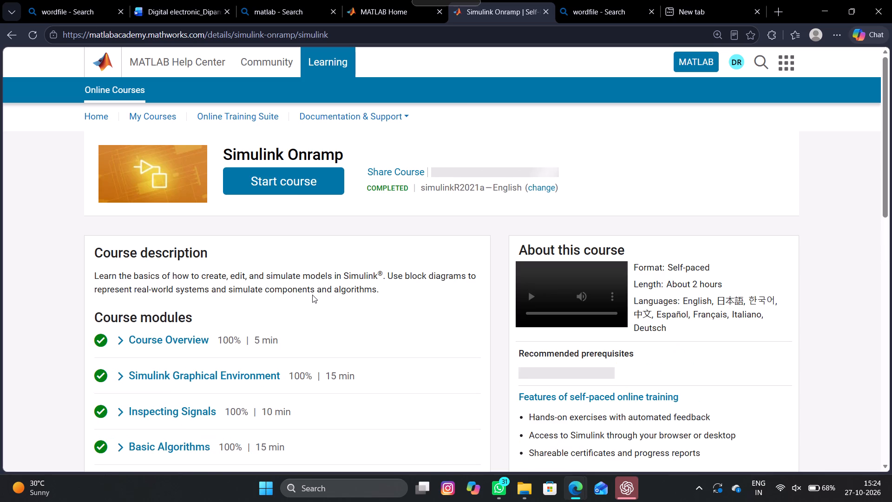
Start Simulink Onramp in the browser with MATLAB and Simulink Online, and maximize the untitled1 model window.
click(291, 180)
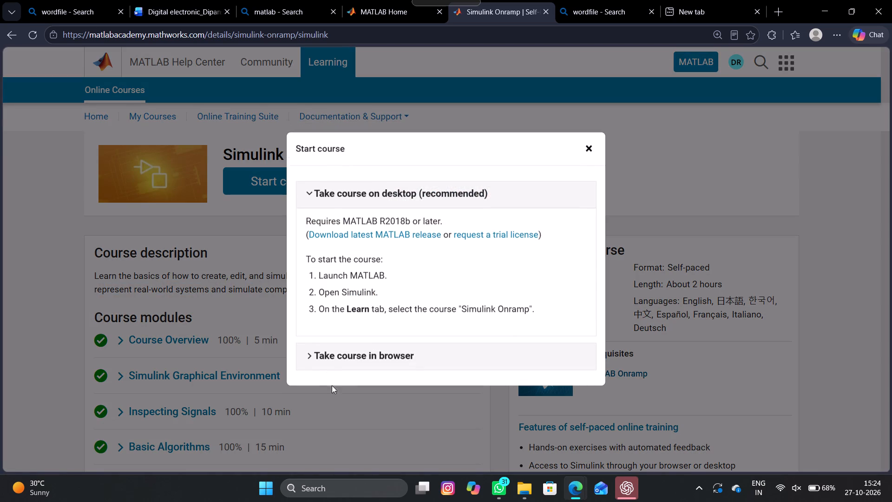
click(342, 355)
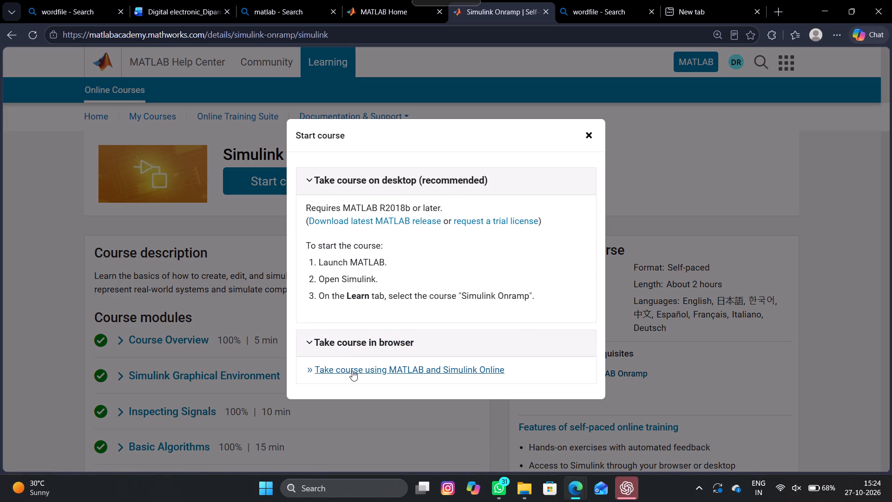
click(352, 370)
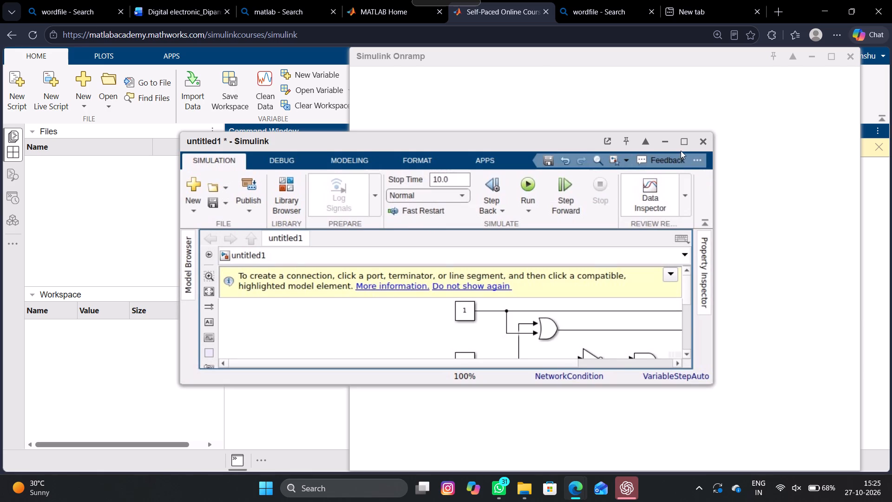
click(684, 143)
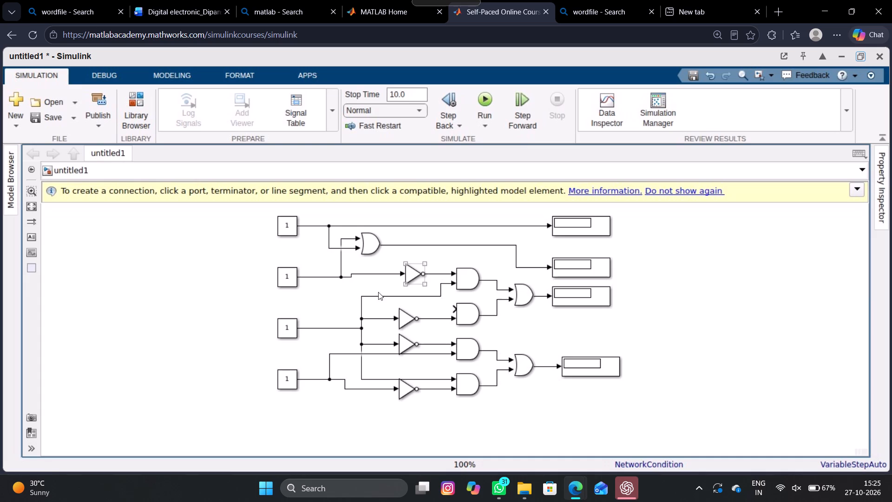
Connect the second constant's signal to the open upper input of the second AND gate and straighten the new line into one bend.
drag(454, 310, 341, 280)
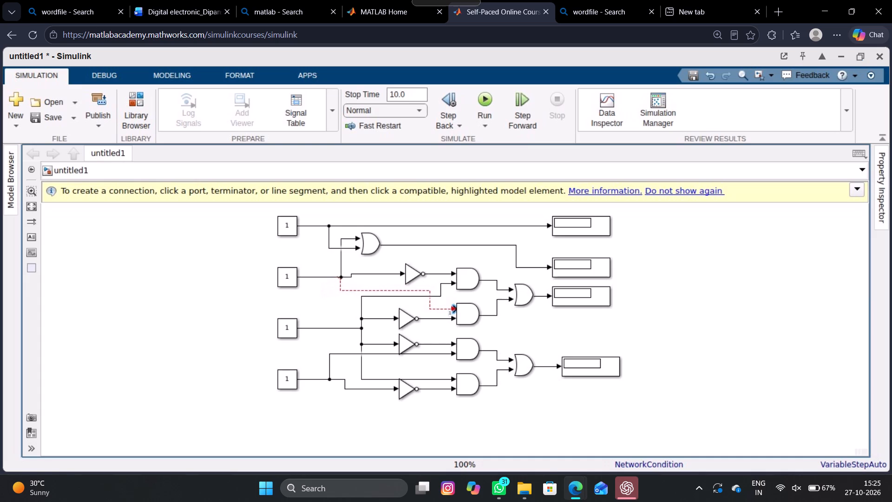
drag(341, 280, 341, 279)
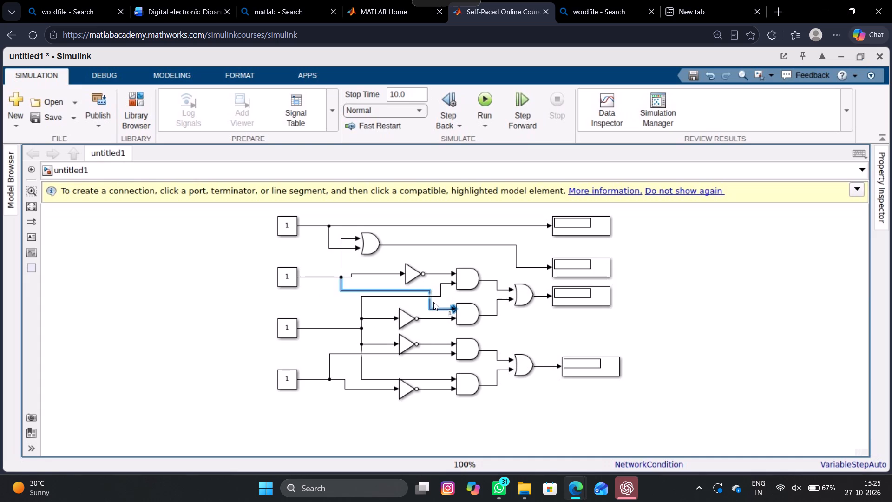
drag(430, 300, 343, 307)
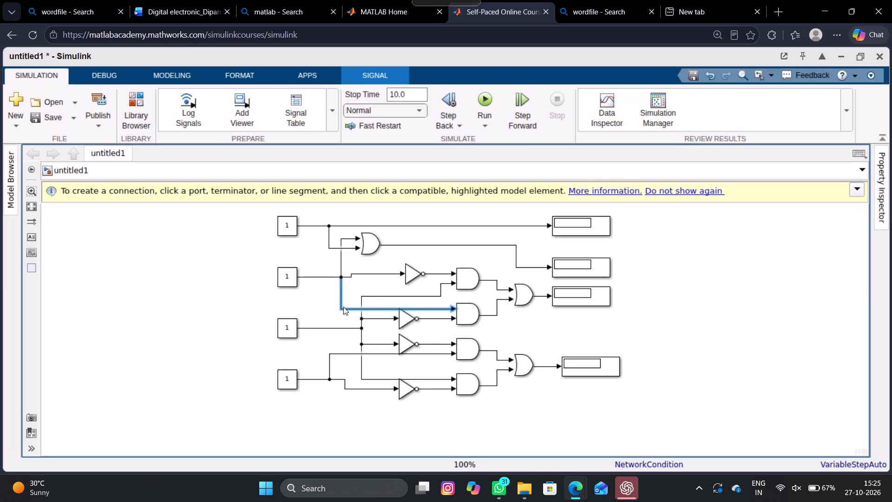
drag(343, 307, 345, 306)
click(345, 306)
Align the second display with the first OR gate's output, and move the top display closer to its constant, above the AND gates.
drag(580, 263, 578, 246)
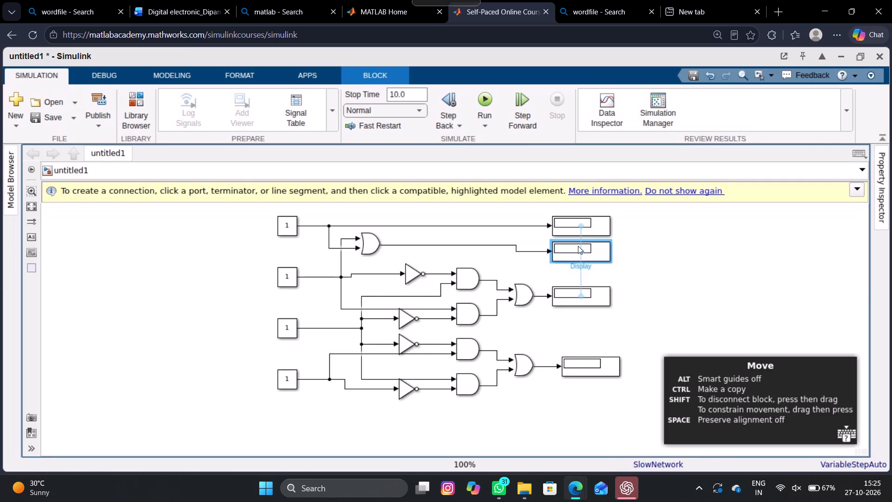
drag(578, 246, 578, 238)
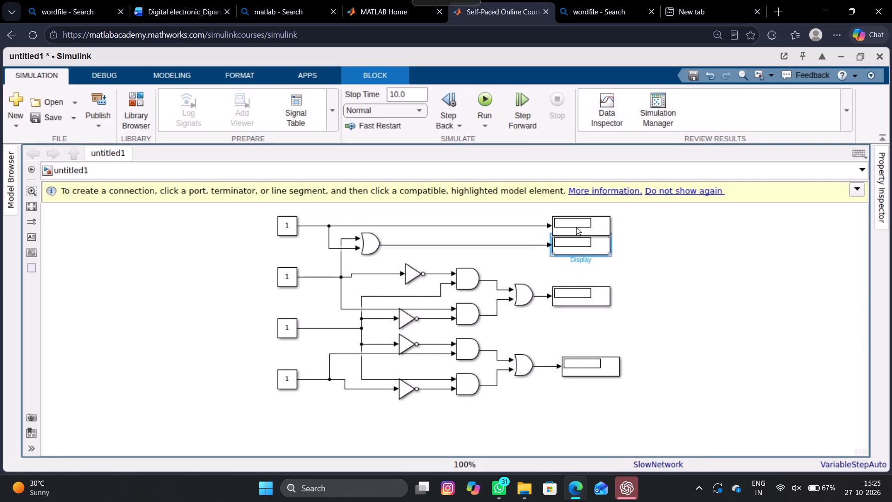
drag(576, 227, 515, 226)
drag(515, 226, 477, 221)
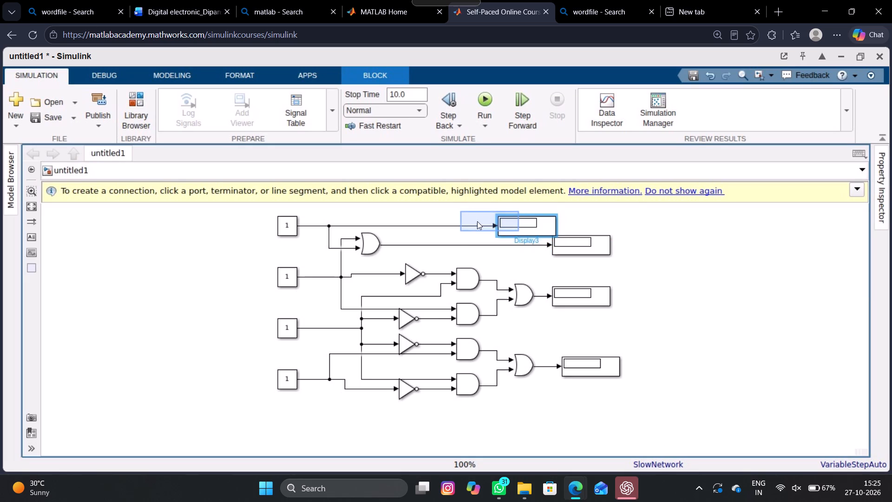
drag(477, 221, 474, 225)
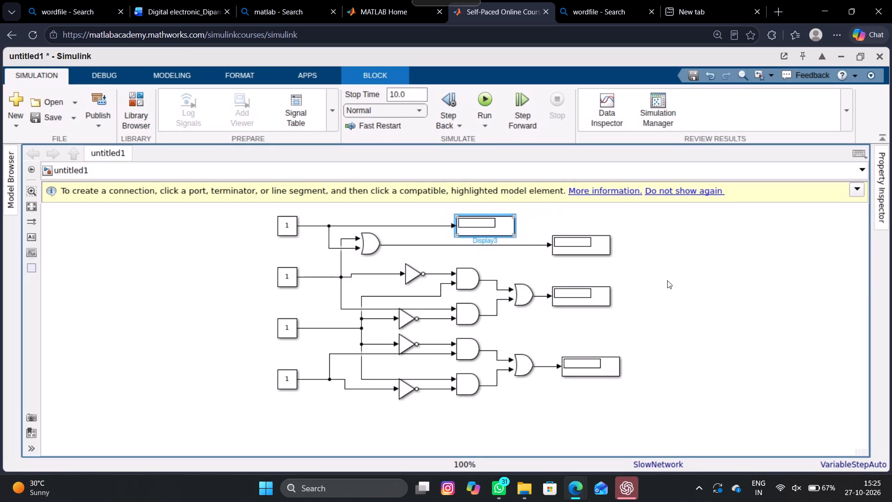
click(667, 282)
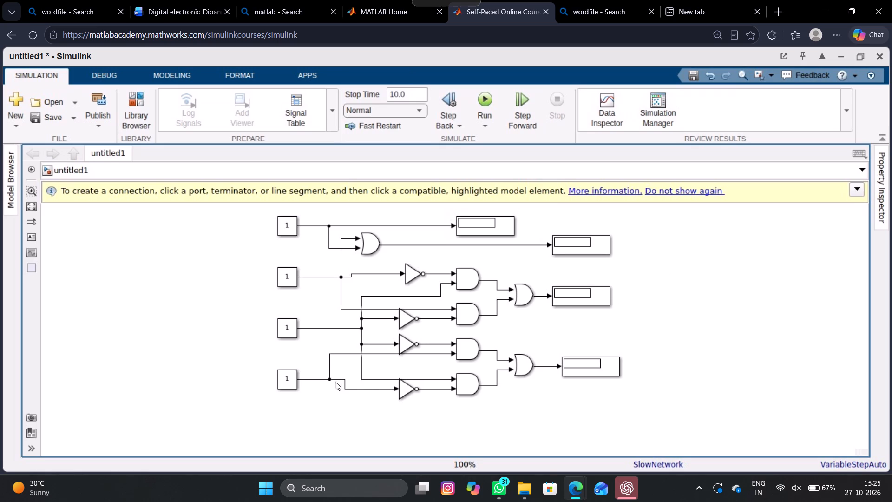
Lower the bottom constant level with the lowest NOT gate and straighten the signal line between them.
drag(285, 378, 285, 388)
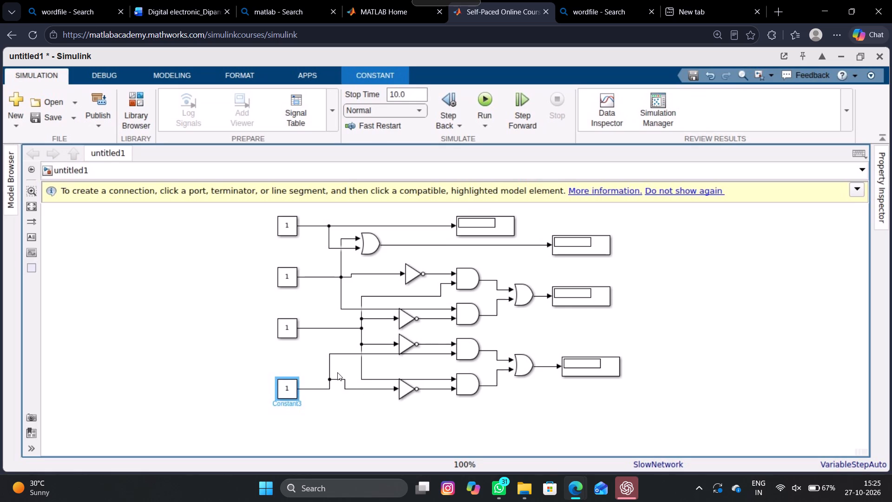
drag(337, 380, 338, 387)
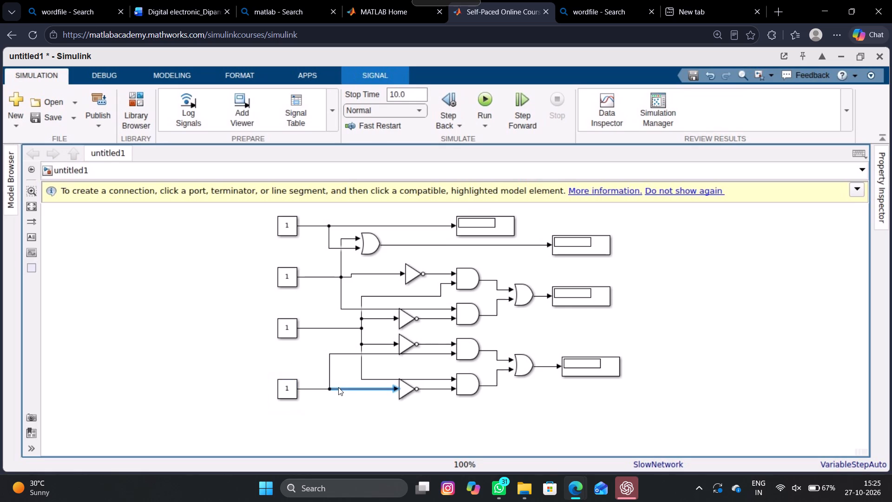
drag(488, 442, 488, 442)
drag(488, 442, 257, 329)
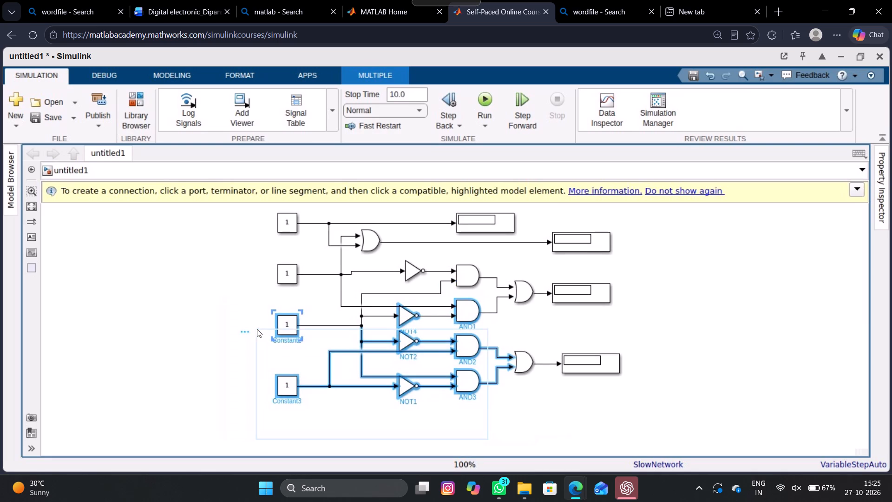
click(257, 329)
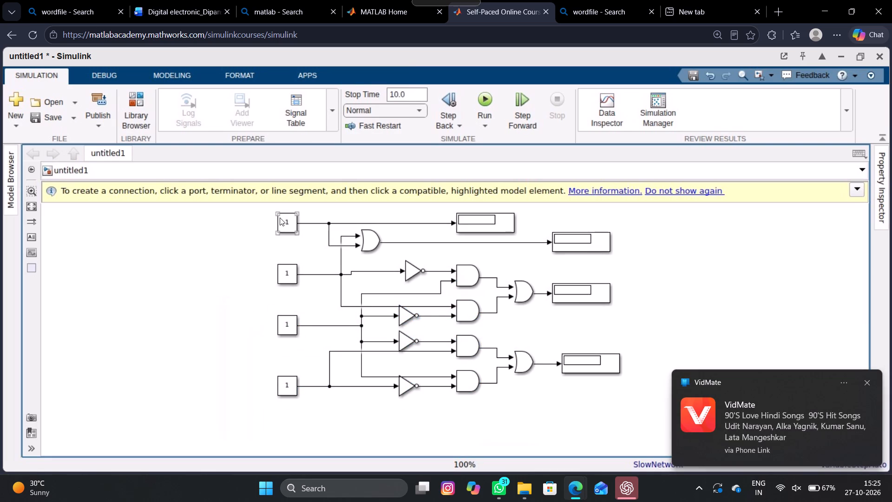
Rename the top two constant blocks as "Constant 0" and "Constant 1".
click(280, 218)
click(300, 240)
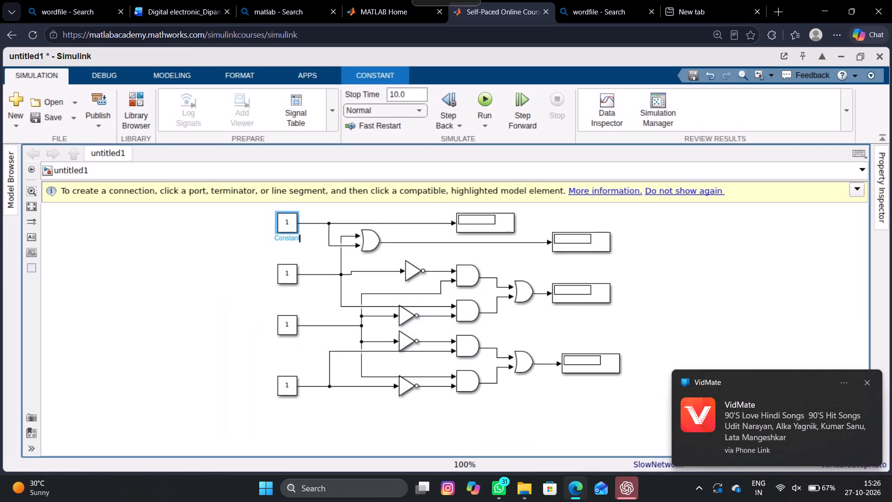
key(space)
key(0)
key(Return)
click(288, 272)
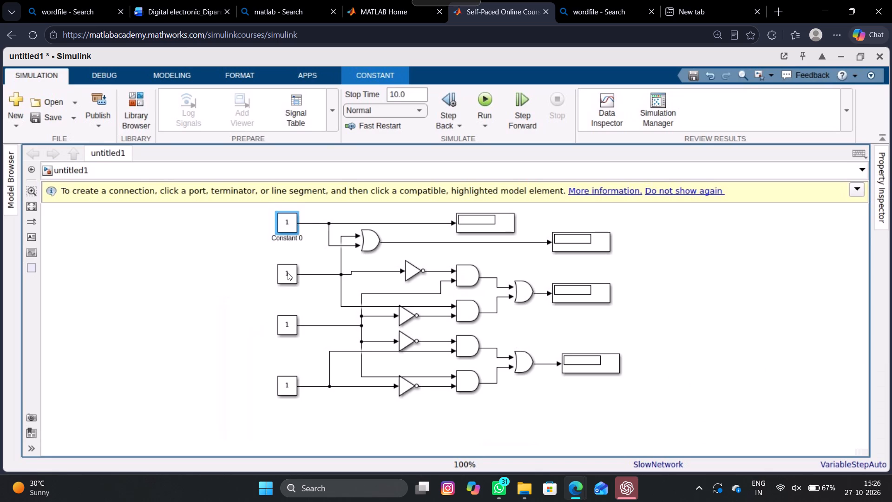
click(296, 292)
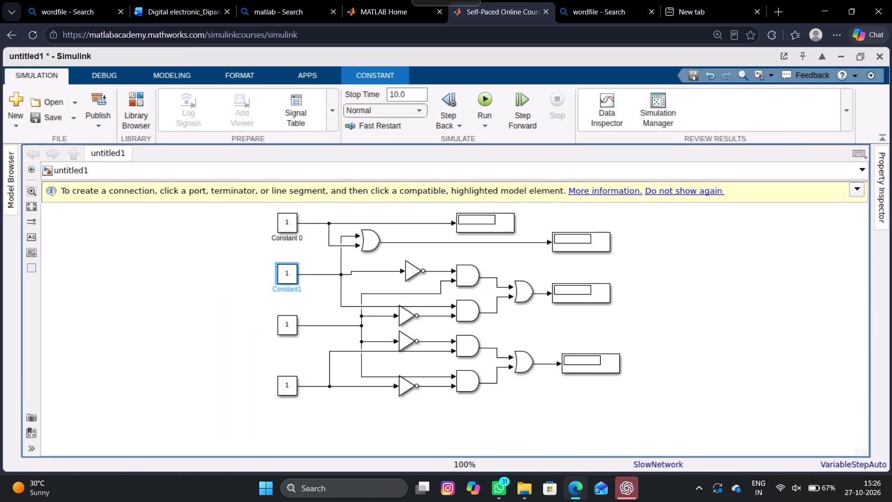
key(Right)
key(space)
key(Return)
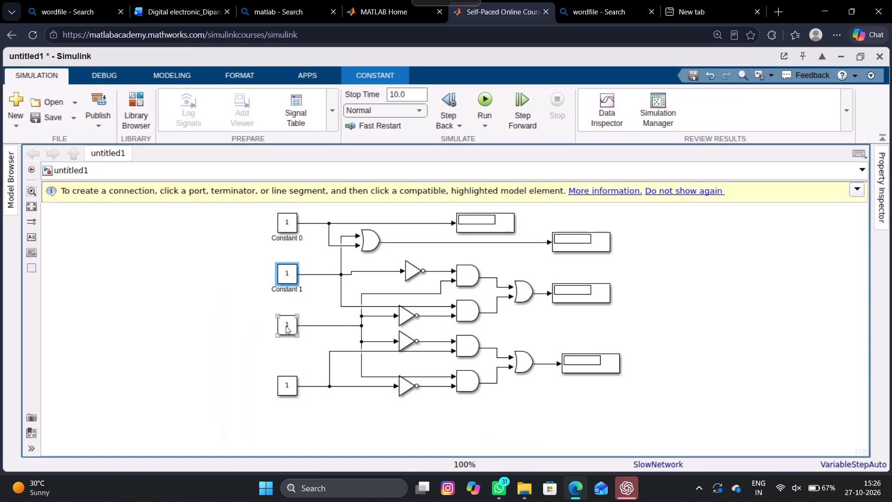
Rename the lower two constant blocks as "Constant 2" and "Constant 3".
click(286, 325)
click(297, 342)
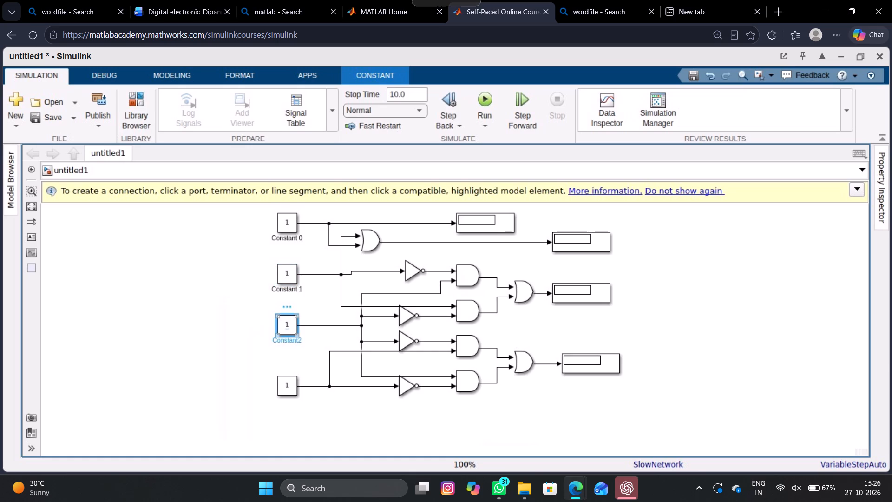
key(Right)
key(space)
key(Return)
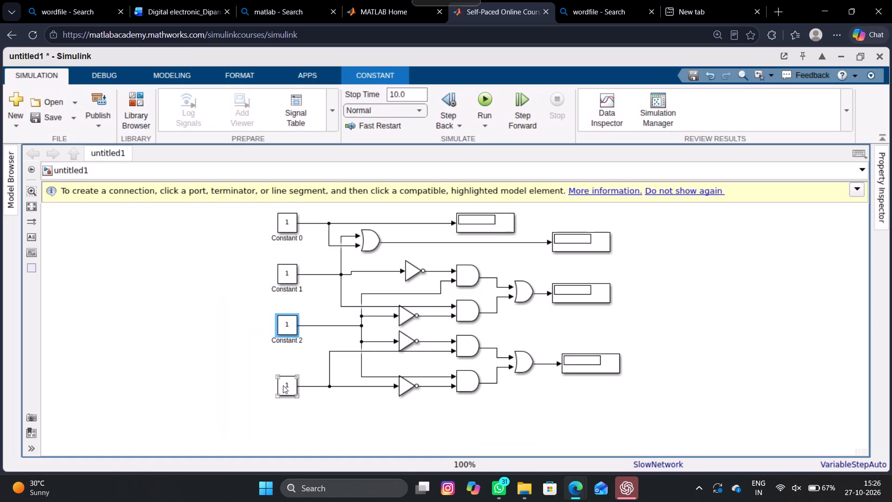
click(283, 384)
click(298, 402)
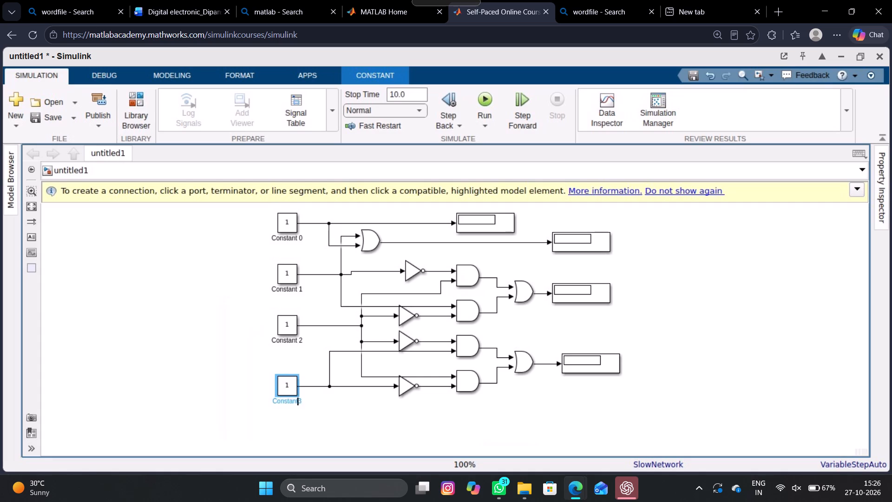
key(space)
key(Return)
Rename the topmost OR gate, fed by Constant 0 and Constant 1, as "OR 0".
click(370, 241)
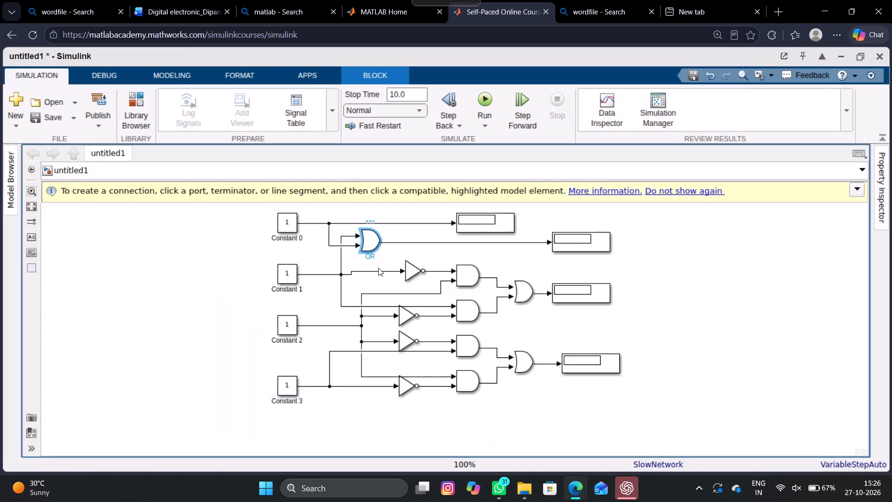
click(376, 257)
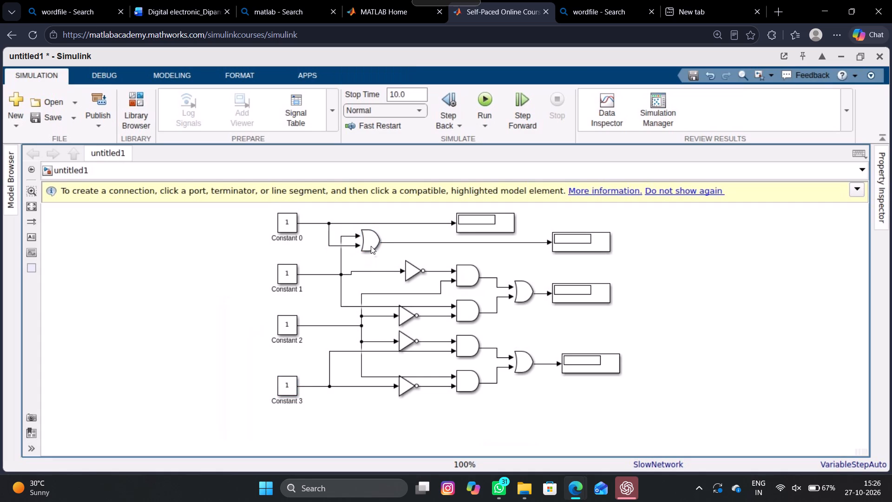
click(371, 246)
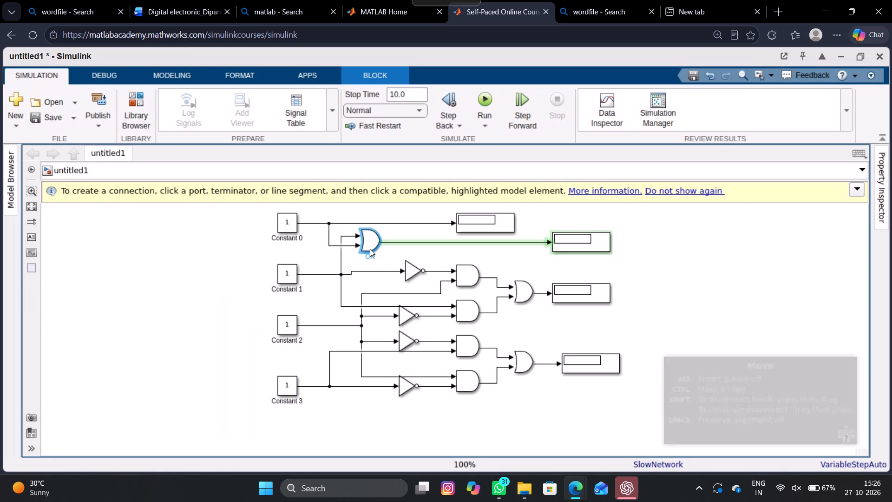
click(372, 256)
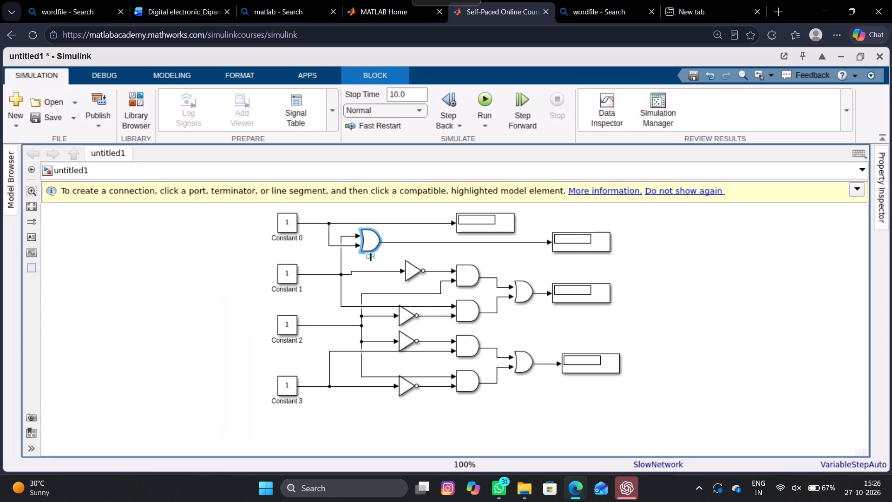
key(Right)
key(space)
key(0)
key(Return)
Rename the two OR gates following the AND gates as "OR 1" for the upper and "OR 2" for the lower.
click(524, 293)
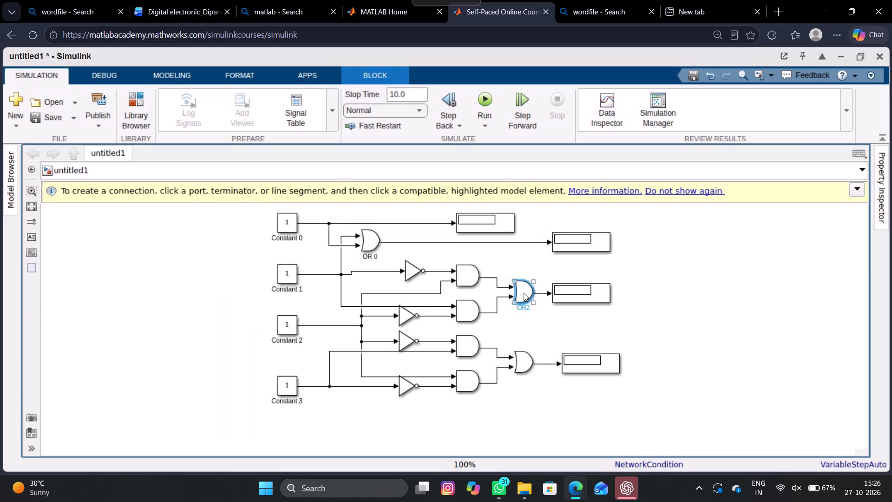
click(526, 309)
key(space)
key(Right)
key(BackSpace)
key(1)
key(Return)
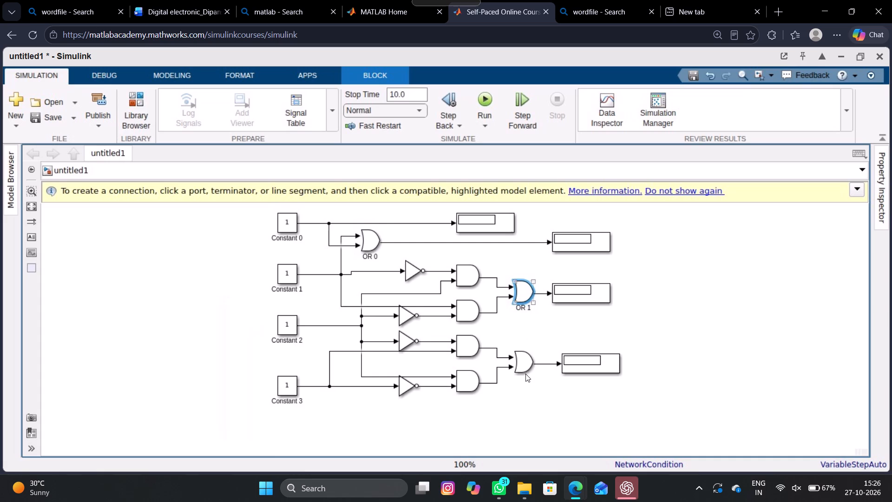
click(525, 363)
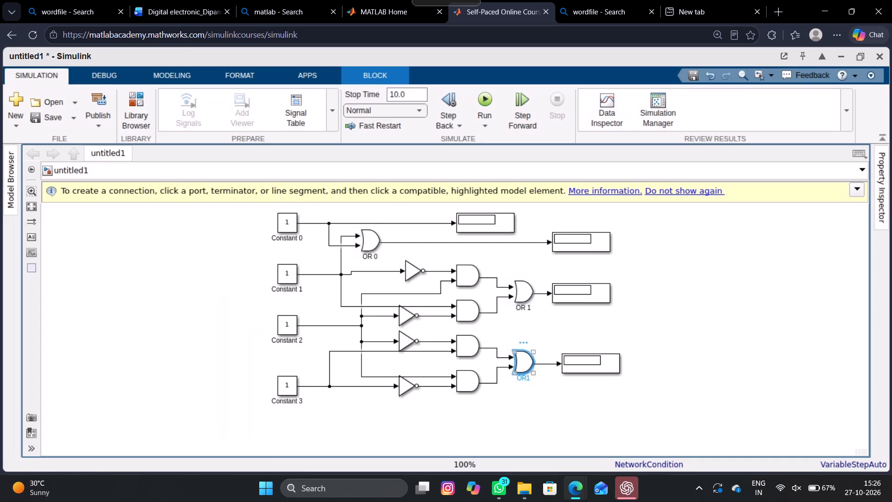
click(527, 378)
key(space)
key(Right)
key(BackSpace)
key(2)
Rename the bottom AND gate as "AND 3" and the one directly above it as "AND 2".
click(466, 375)
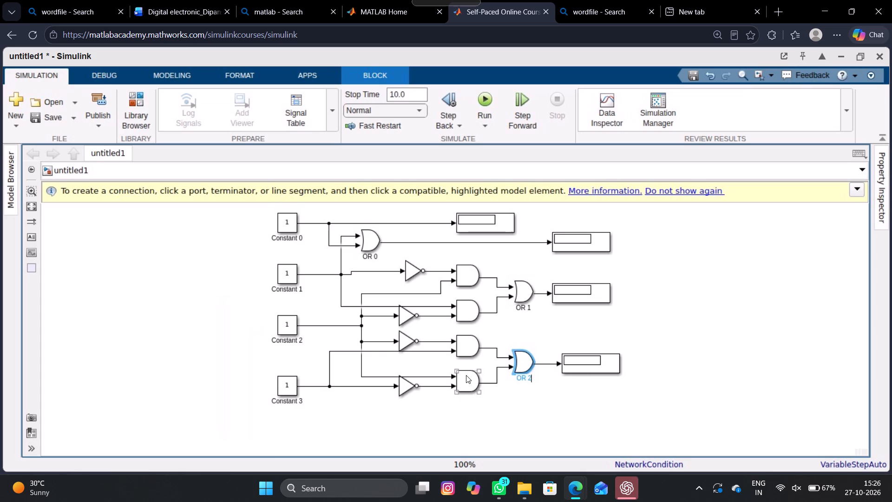
click(472, 396)
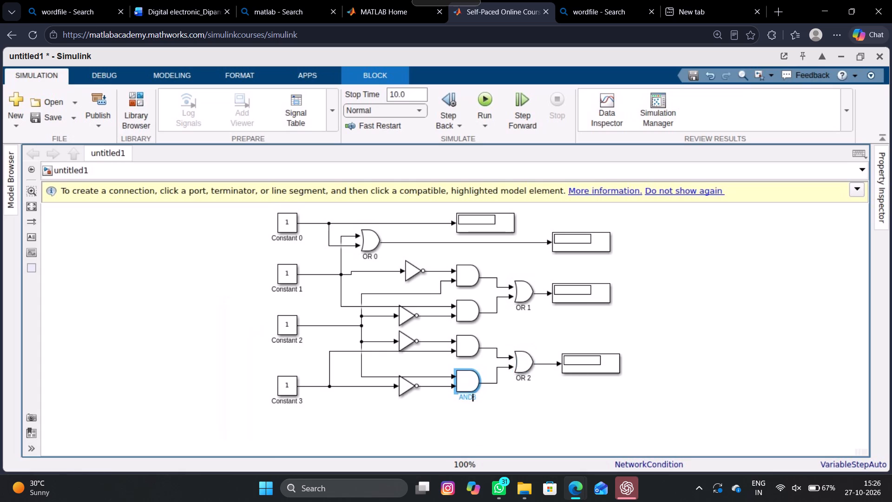
key(space)
key(Return)
key(Up)
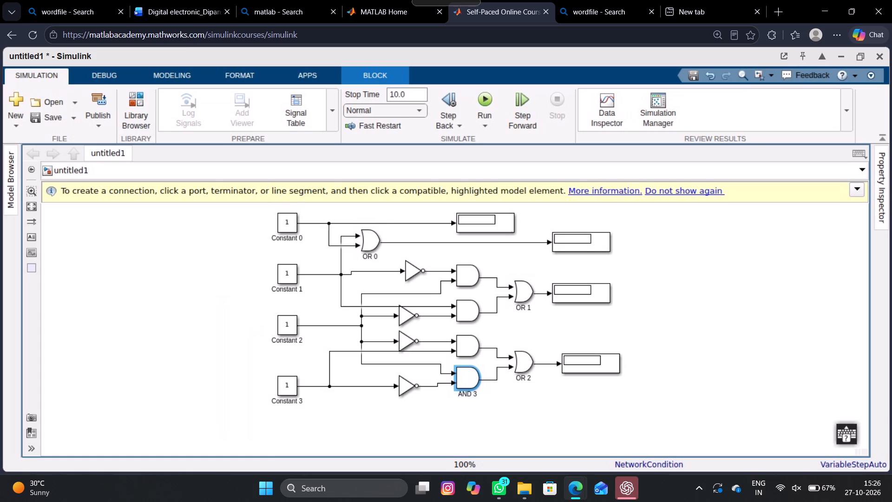
key(Down)
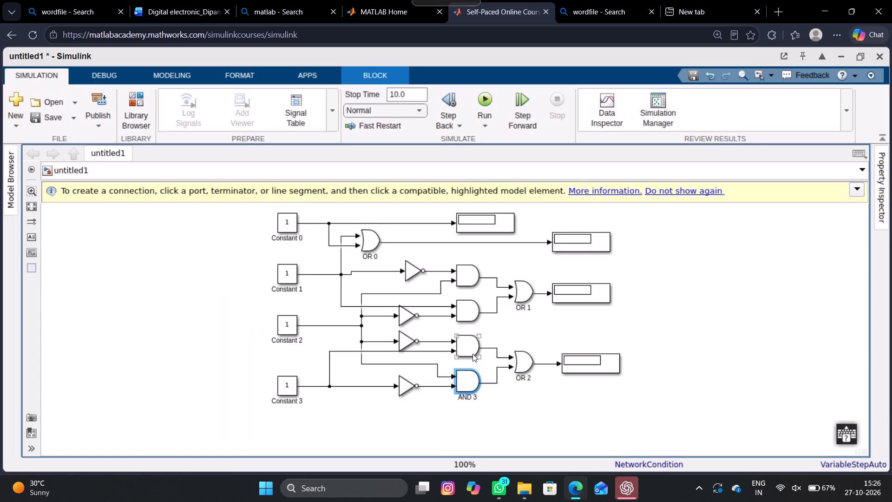
click(472, 354)
click(472, 362)
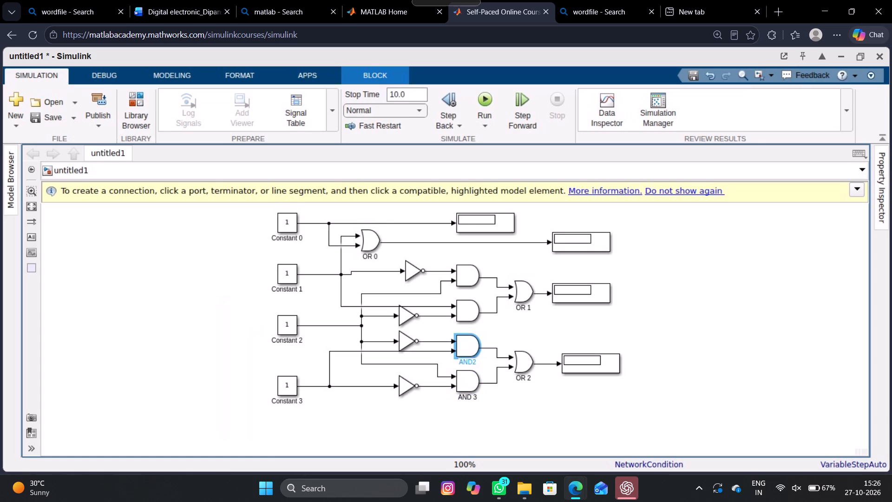
key(space)
key(Return)
Rename the second AND gate from the top as "AND 1" and the topmost one as "AND 0".
click(466, 315)
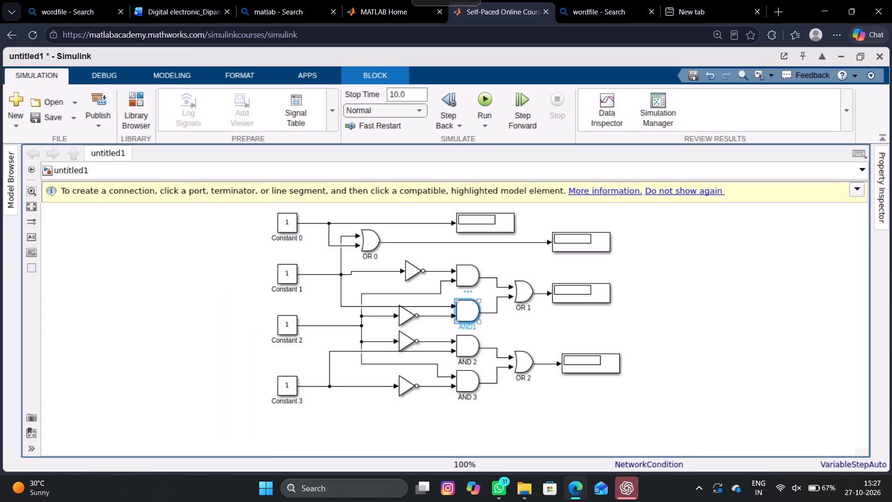
click(471, 327)
key(space)
key(Return)
click(465, 273)
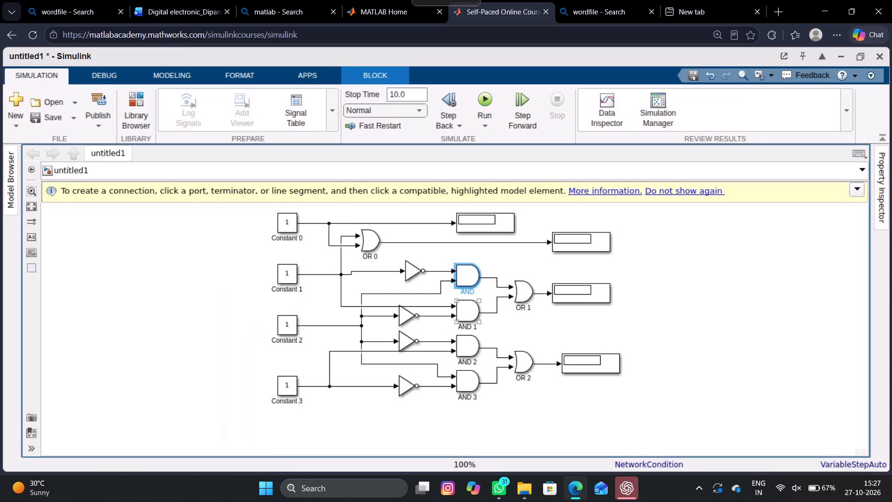
click(473, 290)
key(space)
text(0)
key(Return)
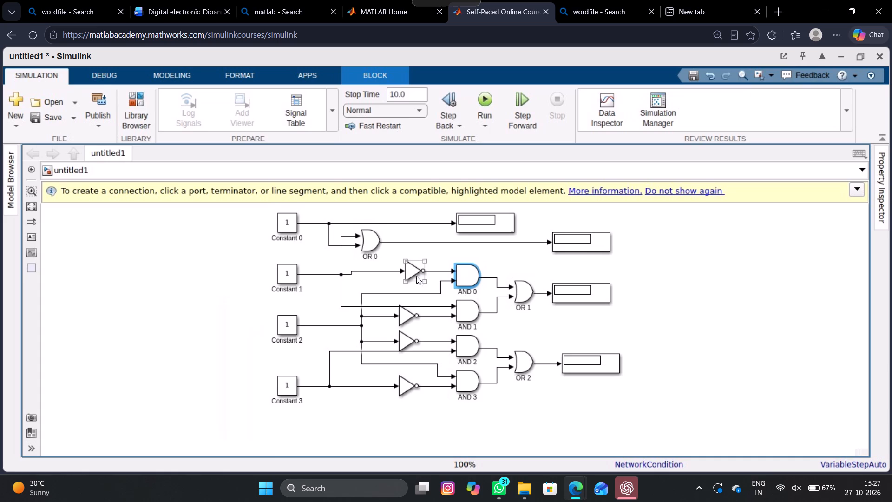
Rename the topmost NOT gate, which feeds AND 0, as "NOT 0".
click(413, 273)
click(420, 285)
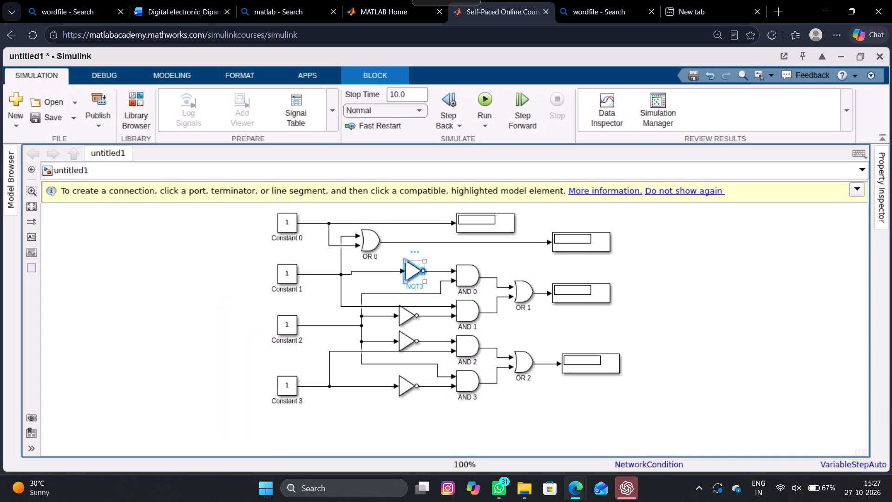
key(Right)
key(BackSpace)
key(space)
key(1)
key(BackSpace)
key(0)
key(Return)
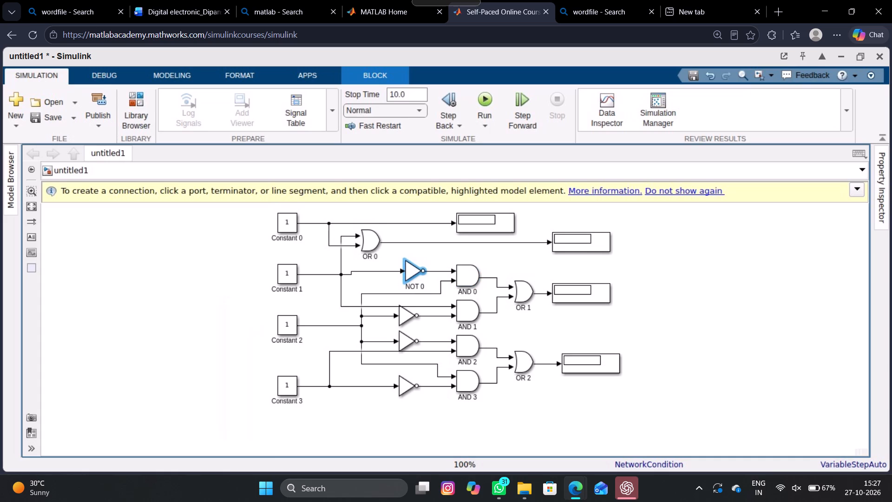
Rename the second NOT gate from the top, which feeds AND 1, as "NOT 1".
click(404, 322)
click(412, 330)
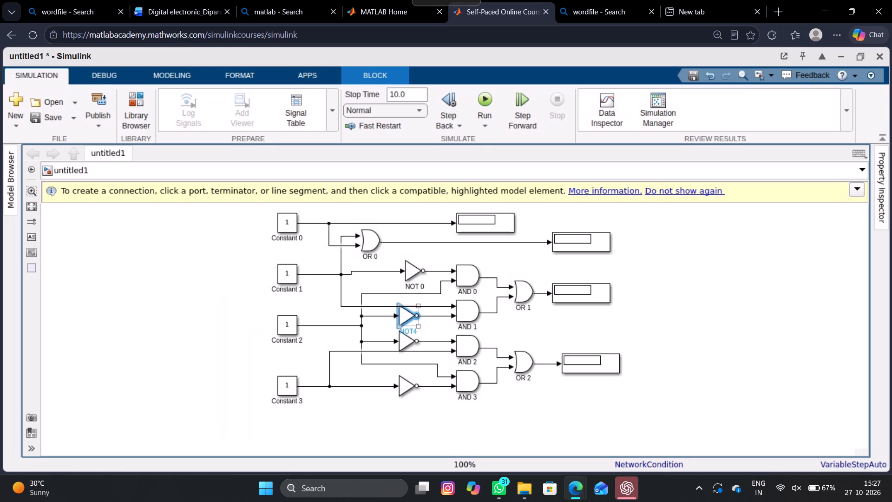
key(Right)
key(Right)
key(BackSpace)
key(space)
key(1)
key(Return)
Rename the third NOT gate from the top, which feeds AND 2, as "NOT 2".
click(410, 343)
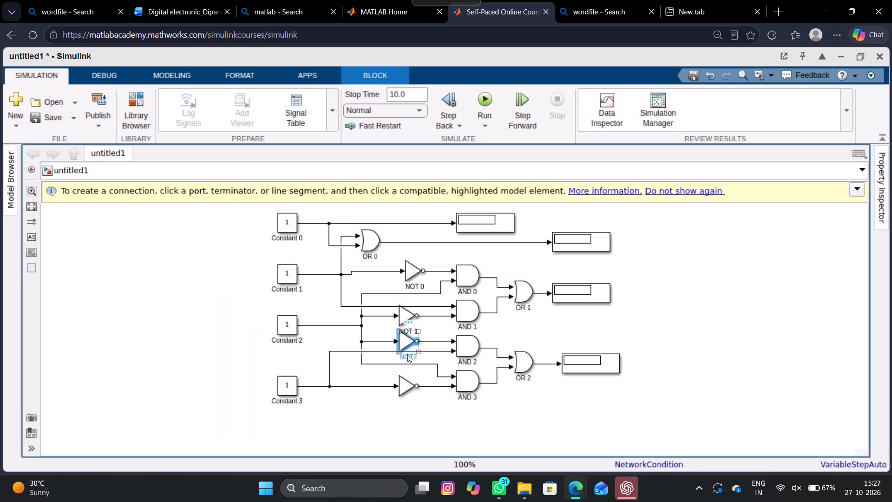
click(412, 357)
key(Right)
key(space)
key(Right)
key(Return)
Rename the bottom NOT gate, which feeds AND 3, as "NOT 3".
click(403, 386)
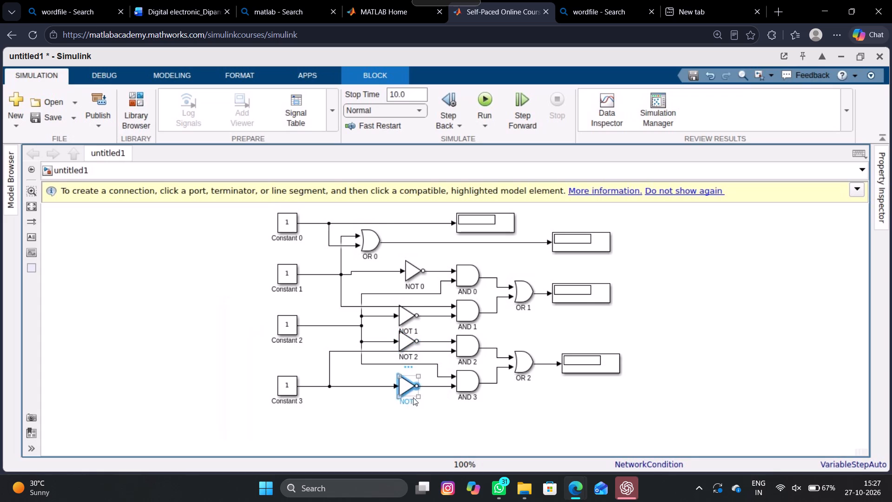
click(414, 403)
key(space)
key(Right)
key(BackSpace)
key(3)
key(Return)
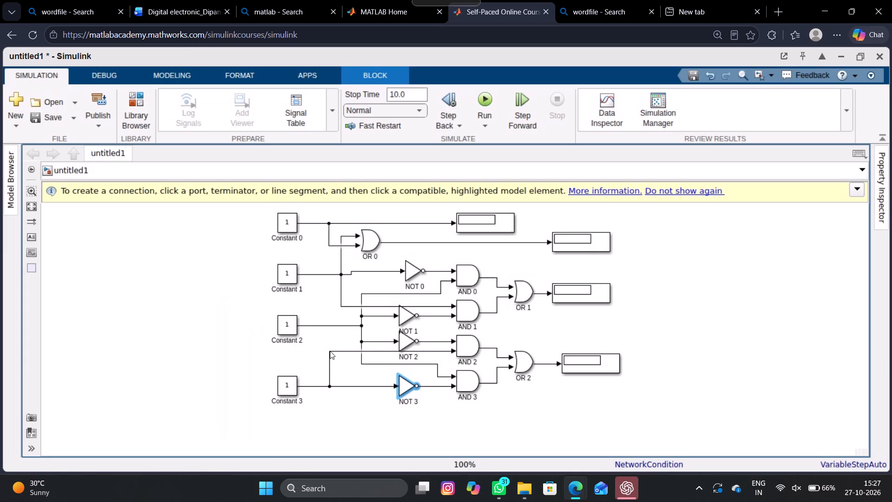
Reroute the Constant 3 branch to AND 2 below the NOT 2 label, and lower the Constant 2 branch straight into AND 3's upper input.
drag(330, 351, 304, 389)
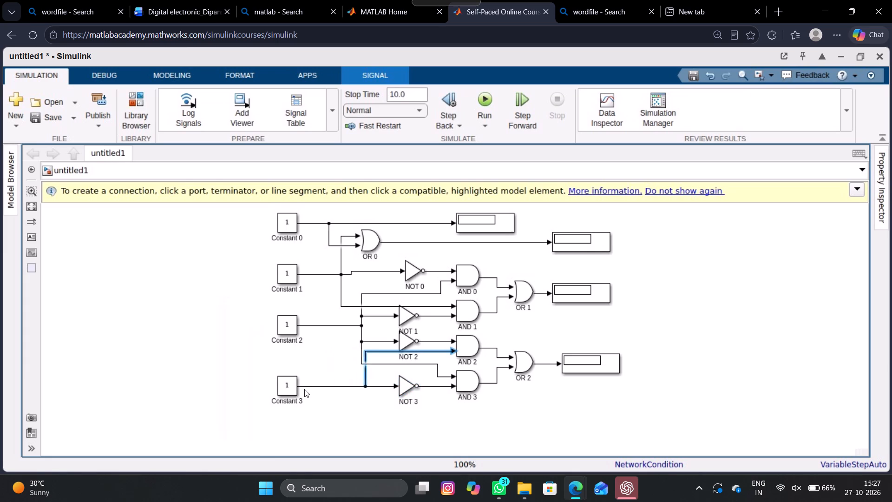
drag(304, 389, 326, 388)
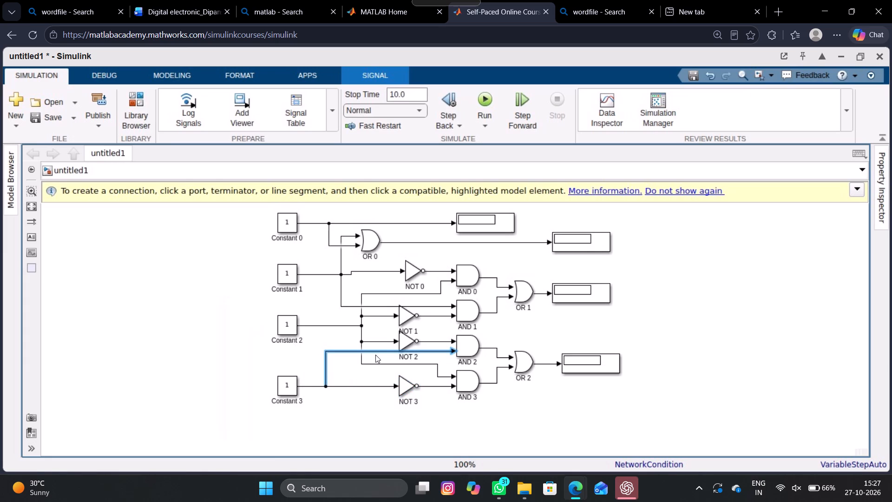
drag(369, 351, 368, 369)
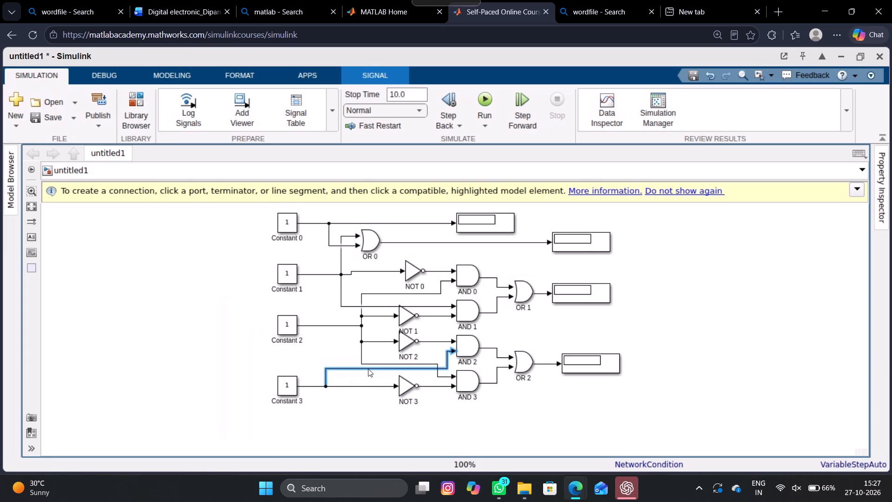
drag(368, 369, 367, 367)
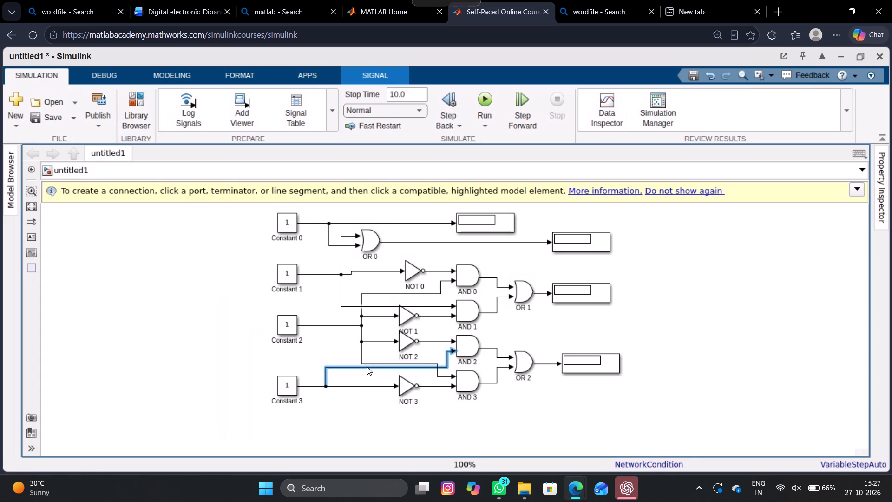
drag(367, 367, 366, 369)
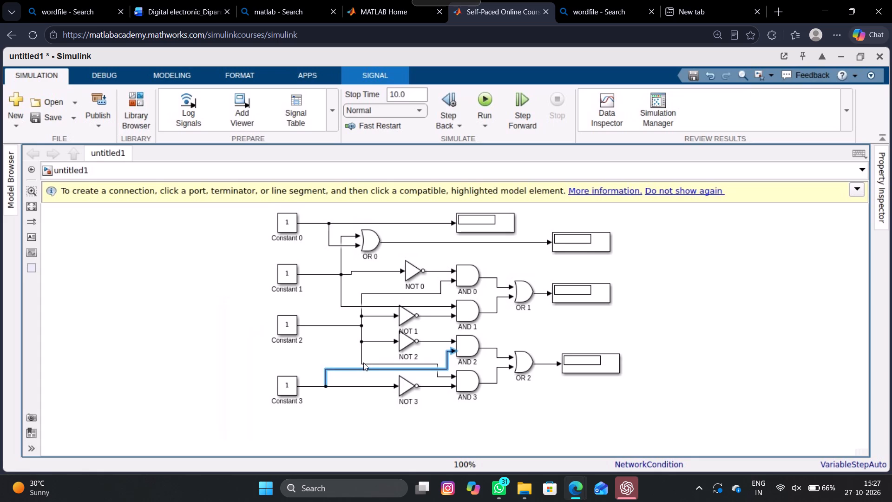
click(366, 363)
drag(366, 363, 364, 370)
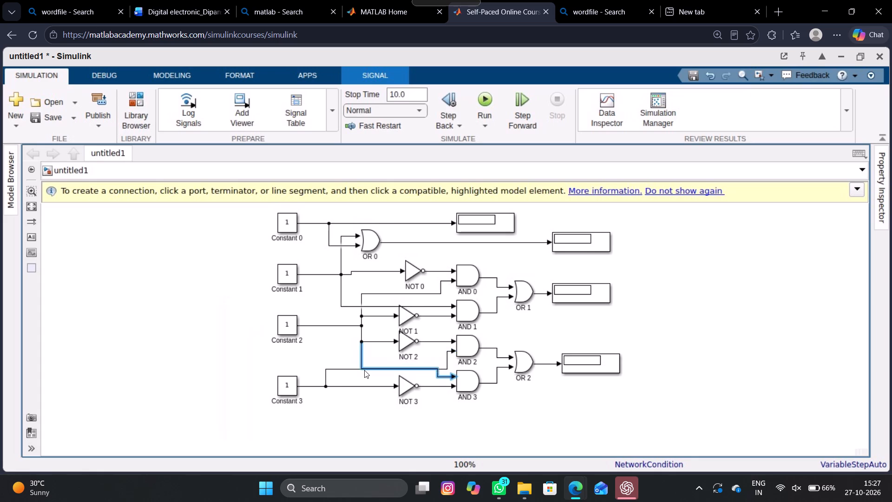
drag(364, 370, 364, 374)
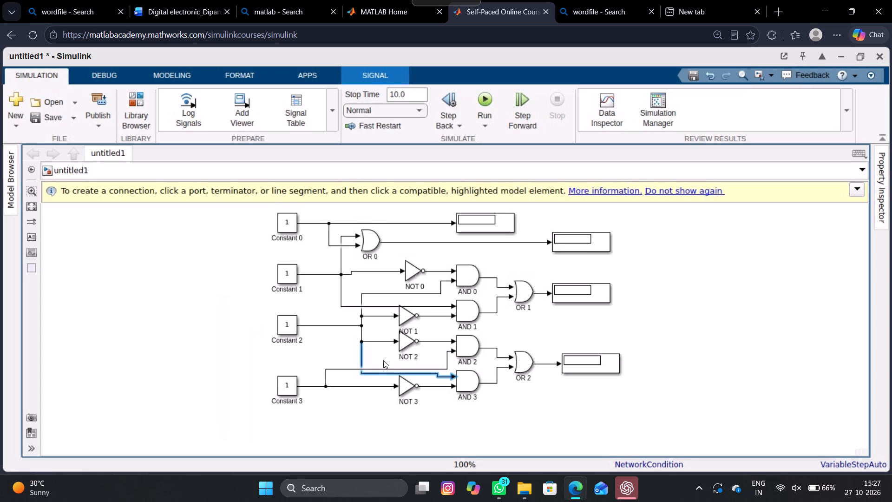
click(382, 368)
drag(382, 368, 381, 364)
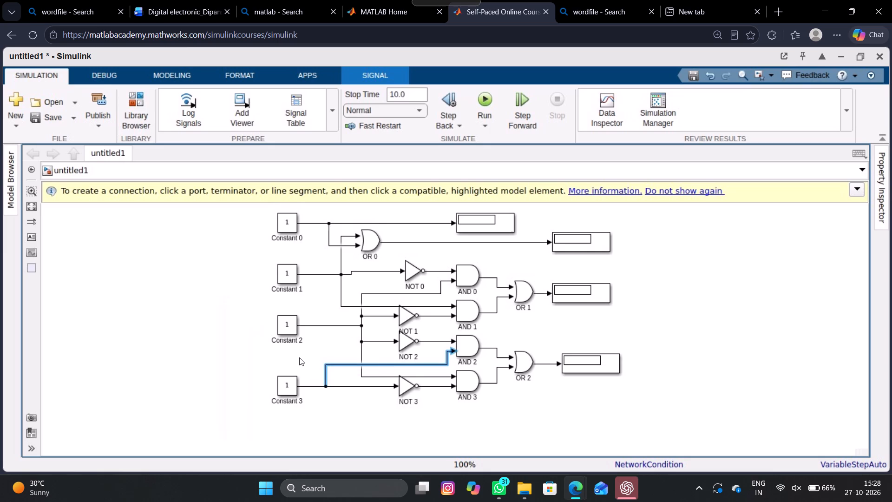
click(298, 358)
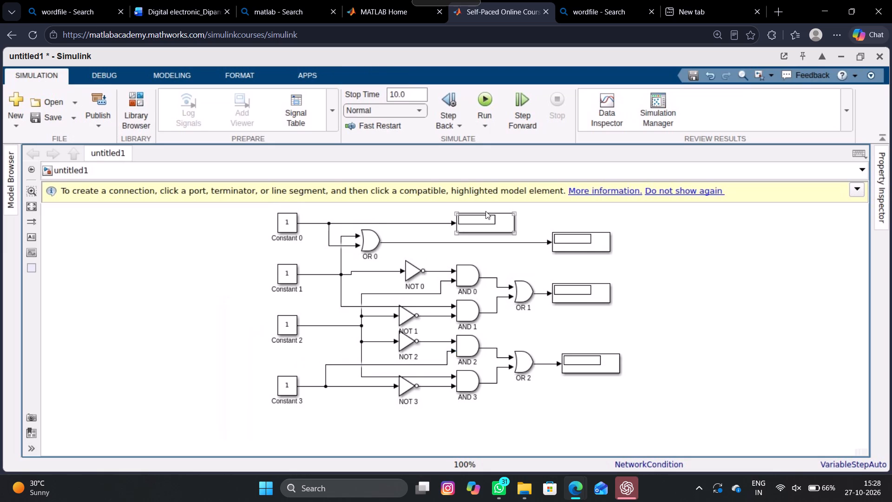
Run the simulation of the logic-gate model with stop time 10.0.
click(485, 99)
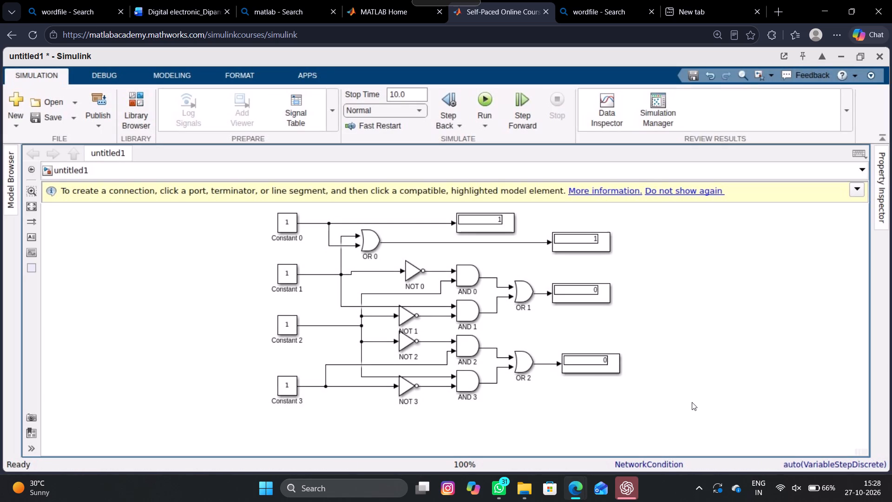
Capture a rectangular screenshot of the whole circuit, from the Constant blocks to the output displays, including all block labels.
key(Print)
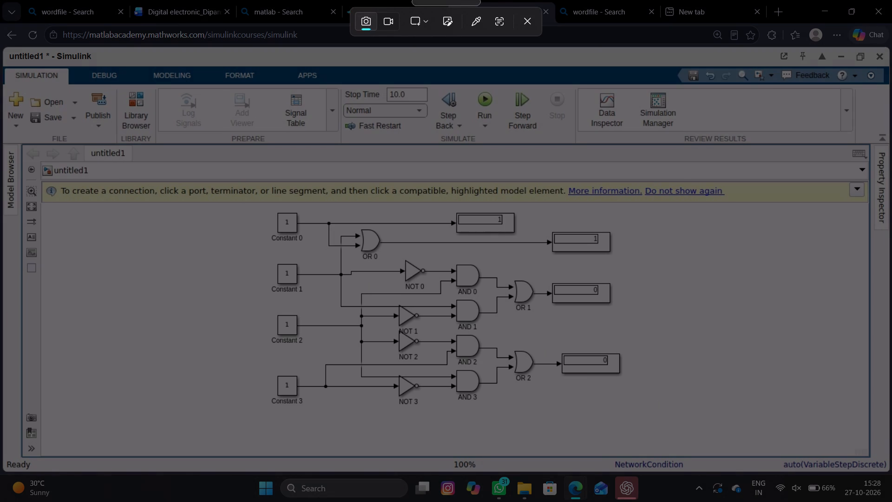
drag(269, 206, 635, 410)
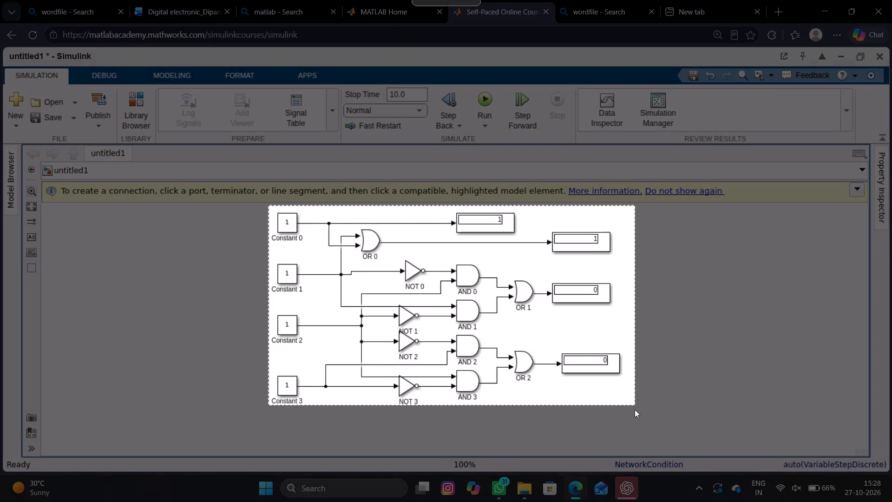
drag(635, 410, 632, 427)
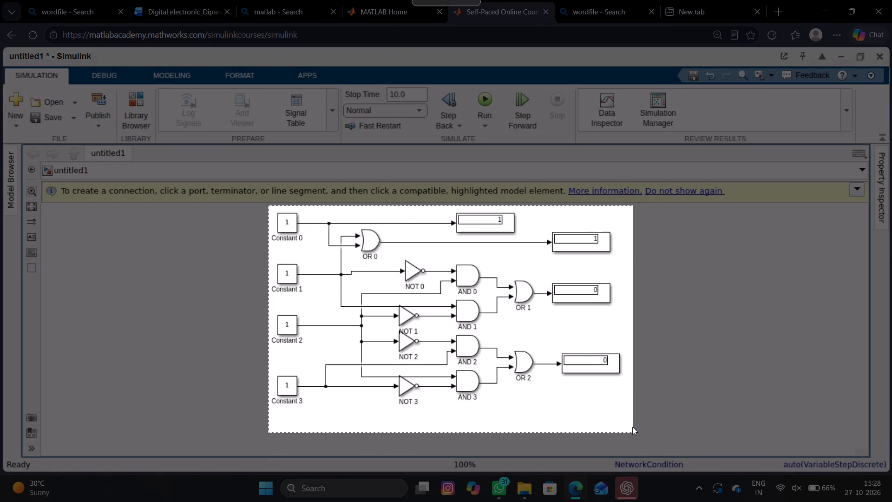
drag(632, 427, 631, 420)
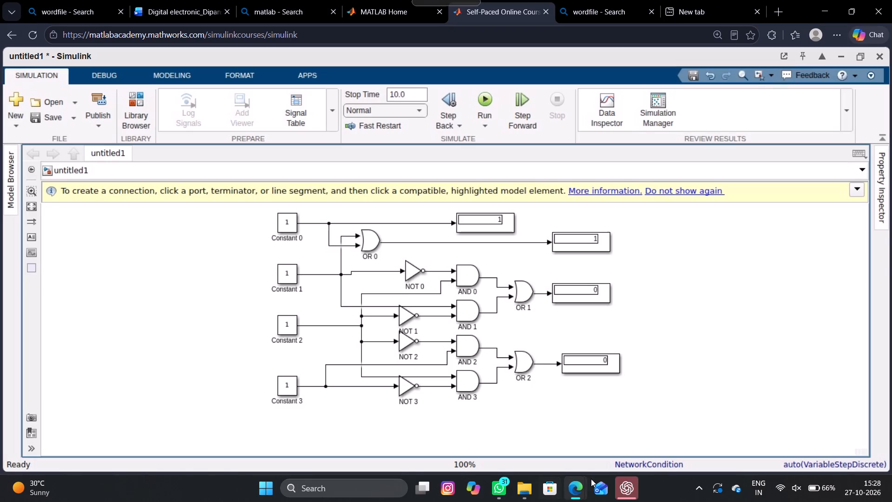
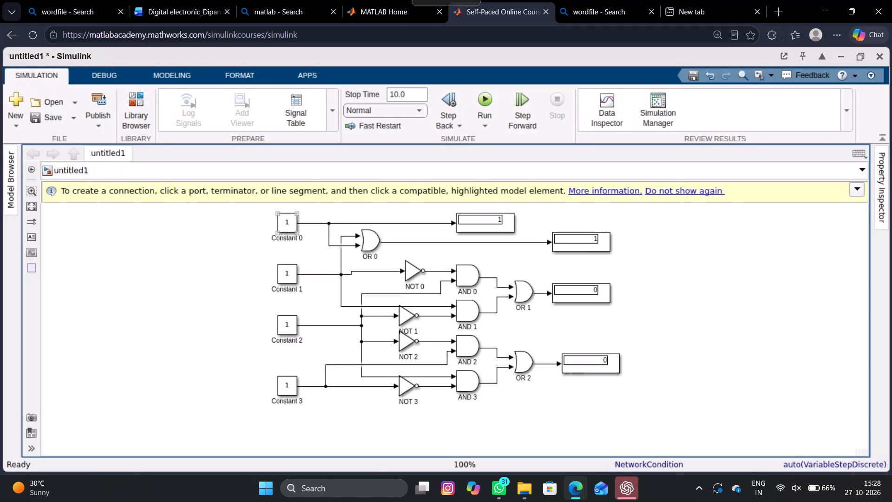
Set the values of the Constant 0 and Constant 1 input blocks to 0.
click(286, 228)
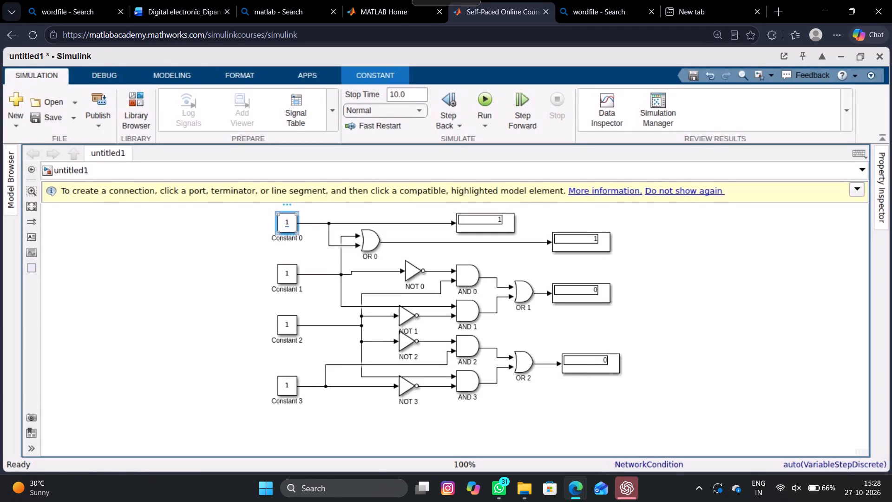
click(288, 220)
key(BackSpace)
key(0)
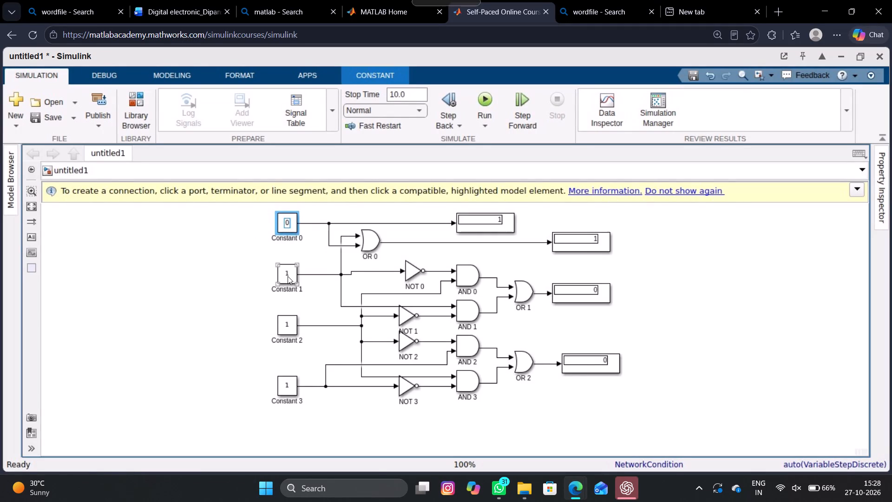
click(288, 276)
click(287, 272)
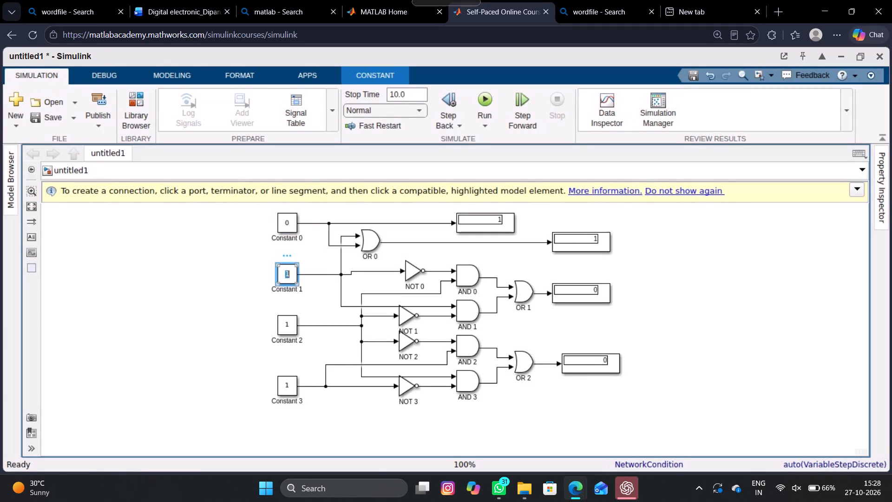
key(BackSpace)
key(0)
Run the simulation of the logic-gate model with the new inputs and stop time 10.0.
click(479, 100)
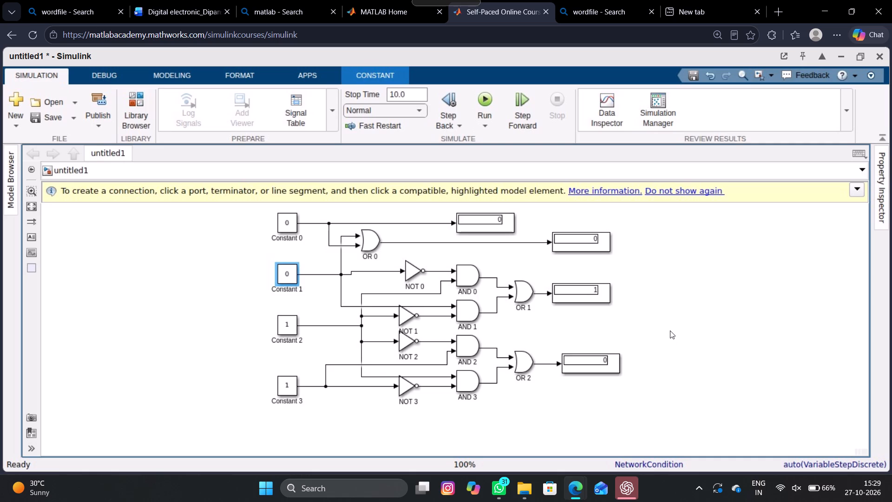
Capture a rectangular screenshot of the whole logic circuit, from the Constant blocks to the output displays, including all block labels.
key(Print)
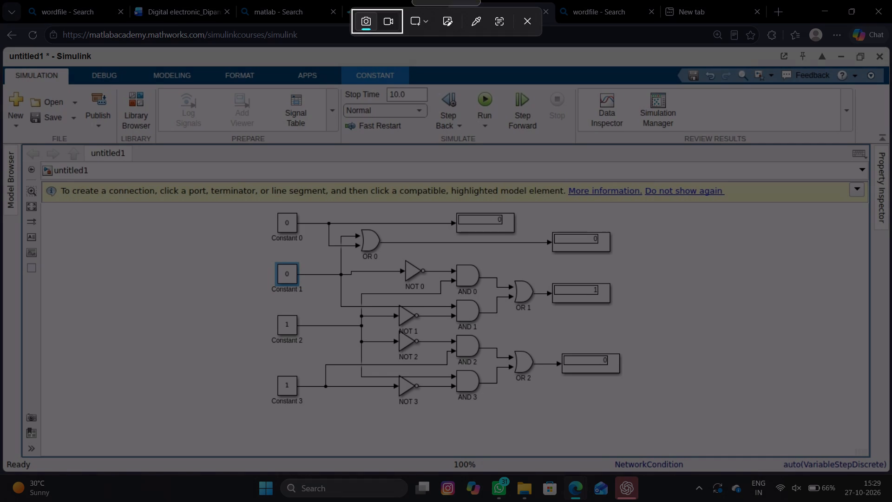
drag(266, 205, 640, 392)
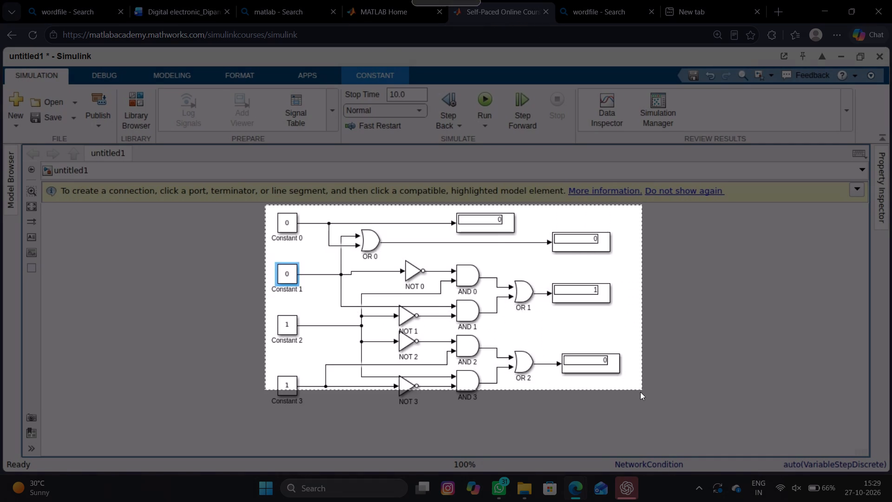
drag(640, 392, 636, 412)
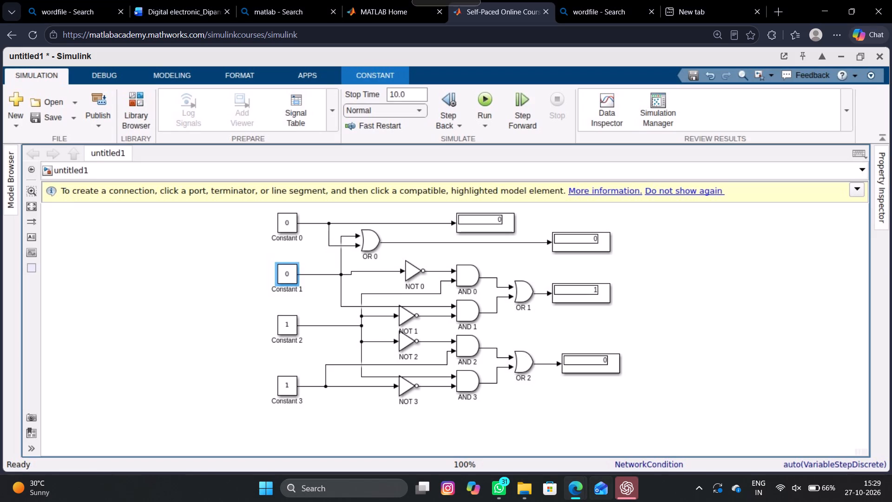
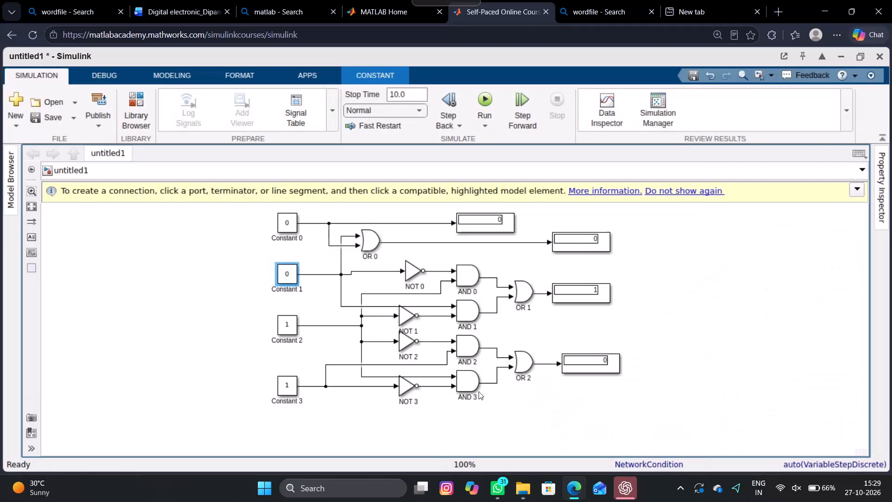
Set the values of the Constant 2 and Constant 3 input blocks to 0.
click(288, 323)
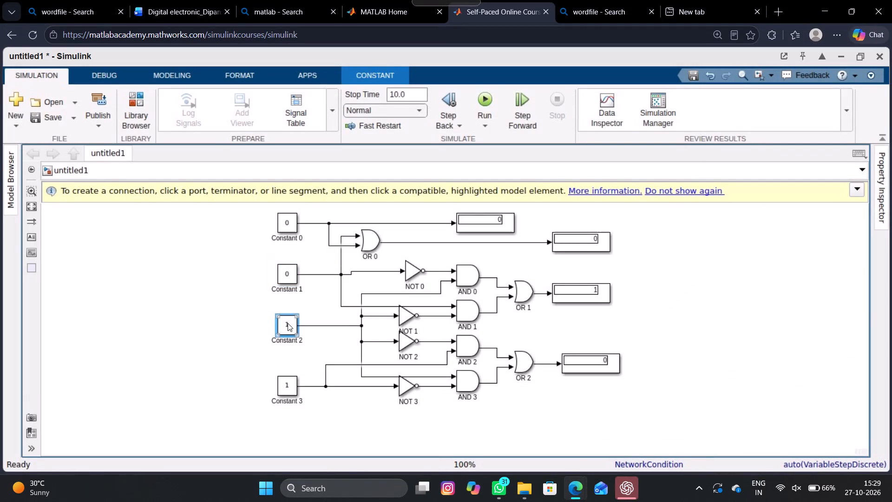
click(288, 323)
key(BackSpace)
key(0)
key(Return)
click(285, 385)
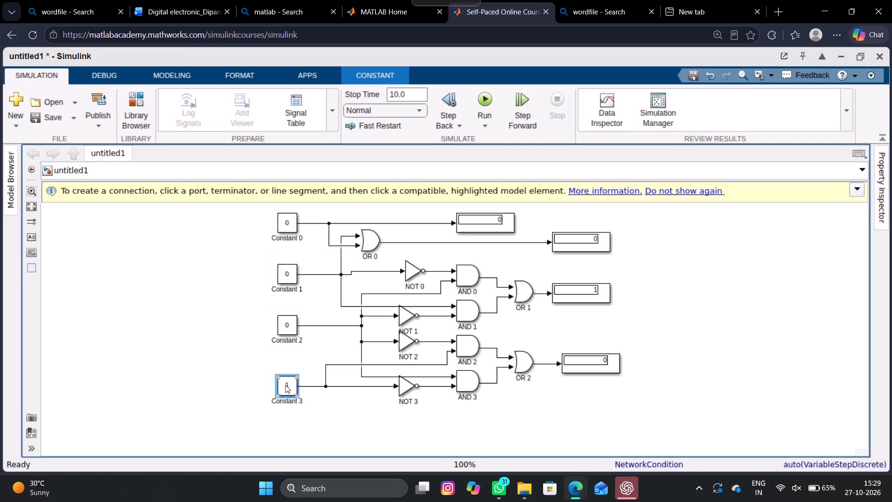
click(288, 384)
key(BackSpace)
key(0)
key(Return)
Run the simulation of the logic-gate model with all four constant inputs at 0 and stop time 10.0.
click(482, 94)
Start a screen capture of the simulated logic-gate circuit and its output displays.
key(Print)
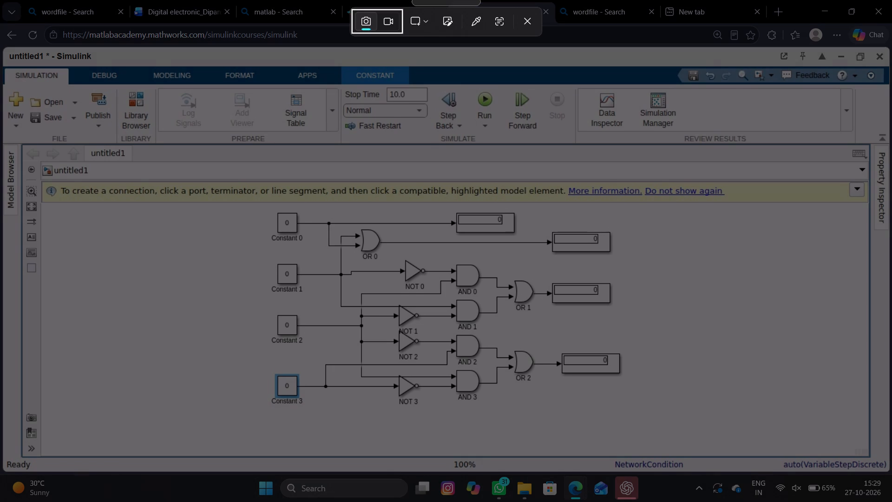
Capture a screenshot of the whole logic-gate circuit, from the Constant input blocks to the display blocks.
drag(260, 206, 485, 253)
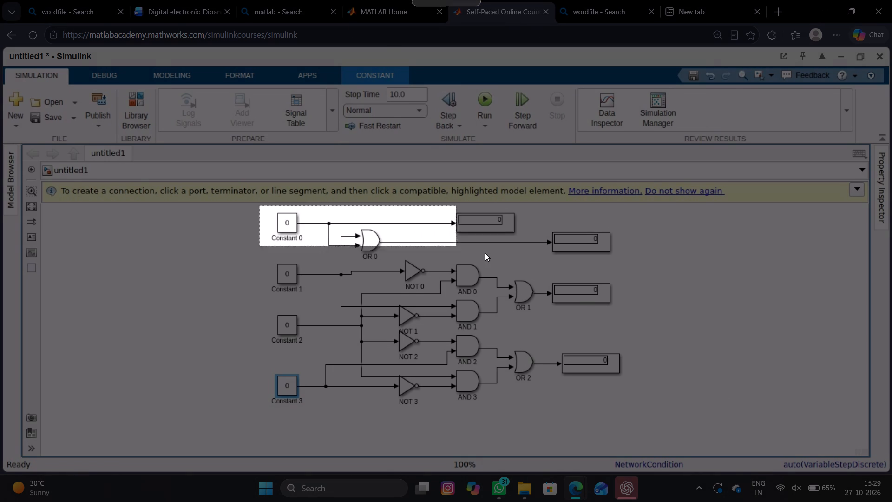
drag(485, 253, 626, 411)
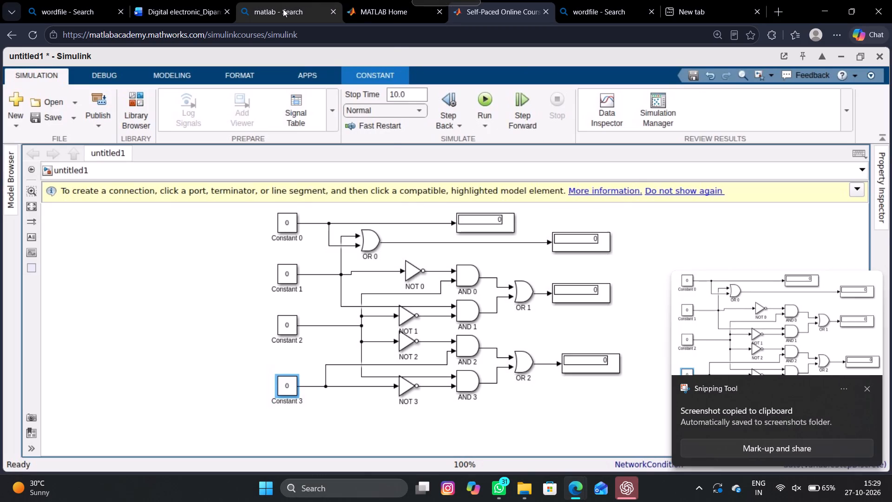
Switch to the Digital electronic Word document and paste the circuit screenshot below the last circuit image, at the blank page 34.
click(201, 7)
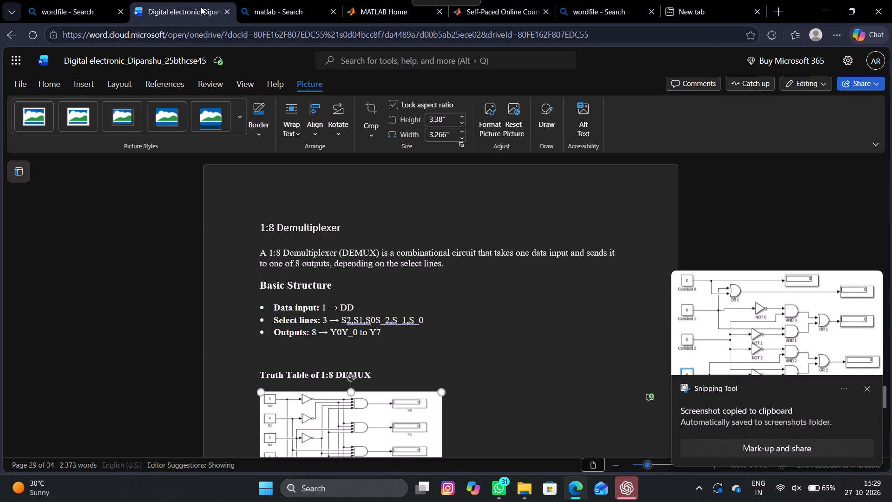
scroll(453, 334, down, 18)
scroll(453, 334, down, 5)
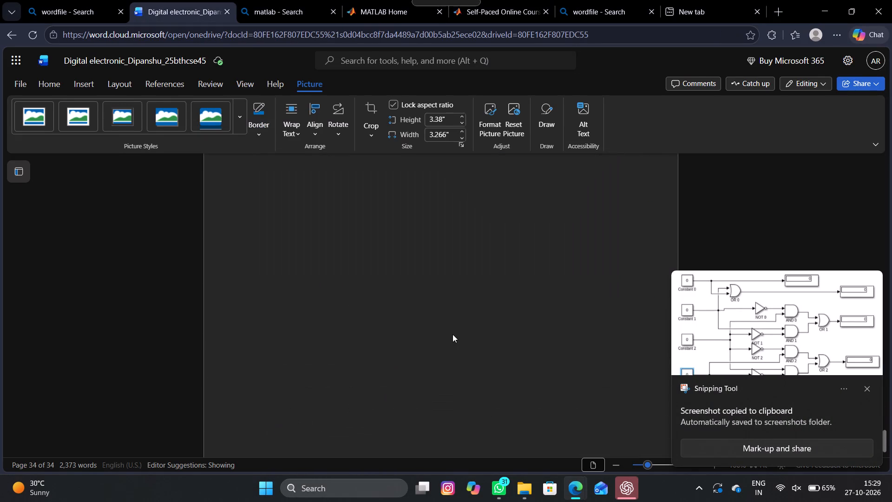
scroll(453, 334, down, 5)
scroll(453, 334, up, 7)
scroll(453, 334, down, 1)
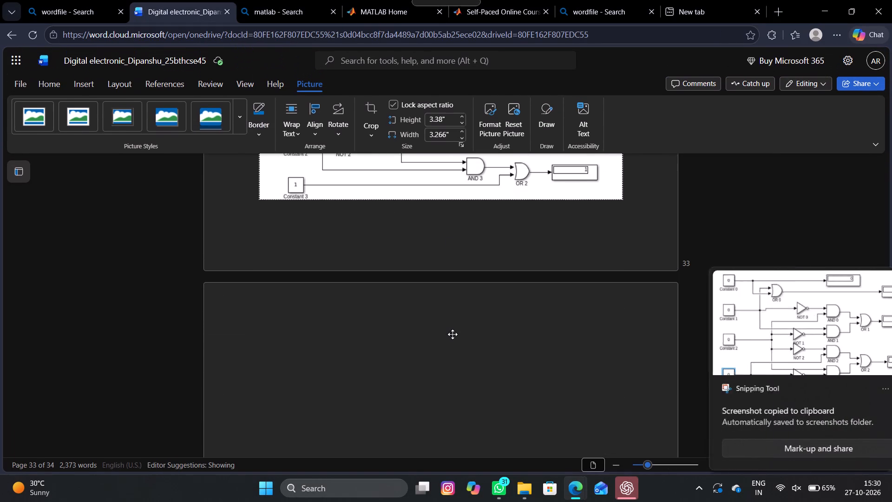
scroll(453, 334, down, 1)
click(452, 317)
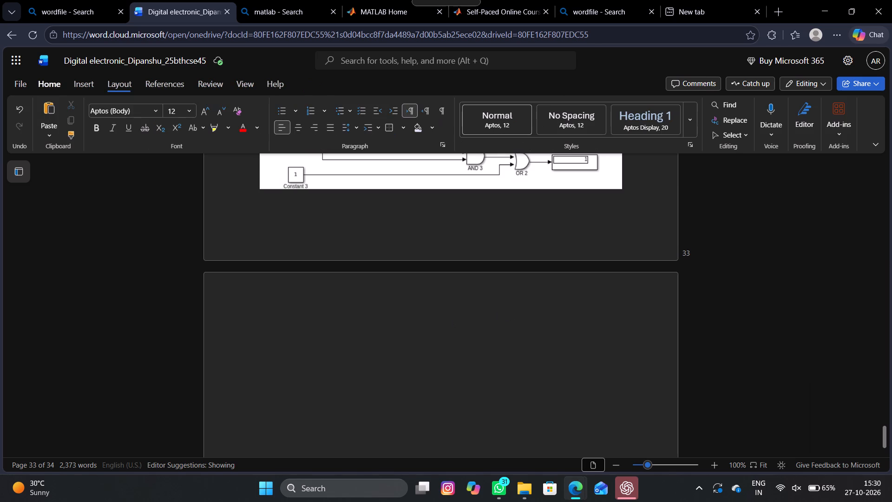
key(ctrl+v)
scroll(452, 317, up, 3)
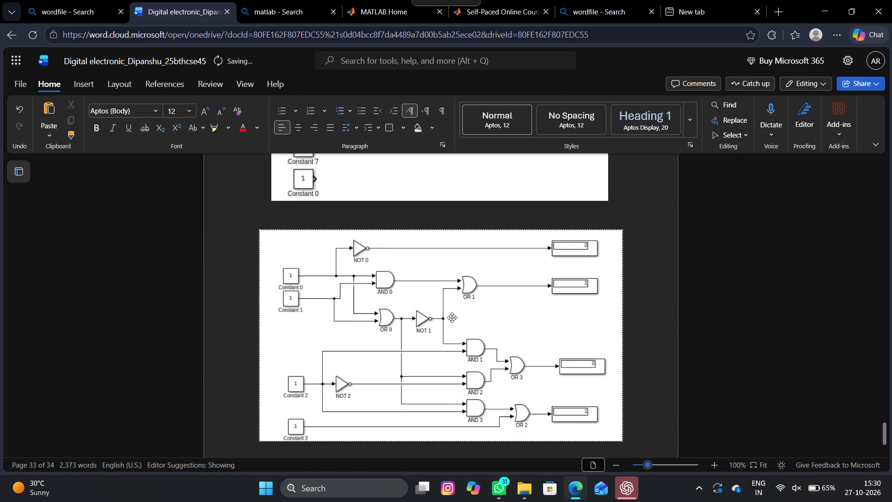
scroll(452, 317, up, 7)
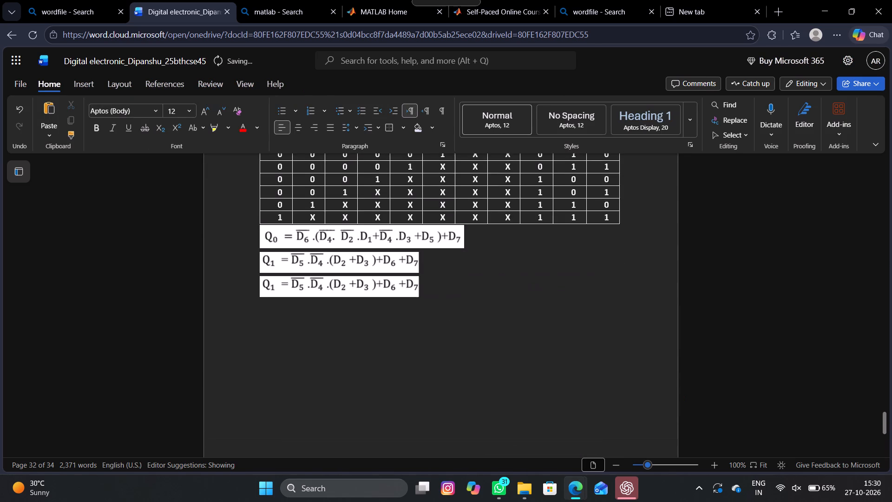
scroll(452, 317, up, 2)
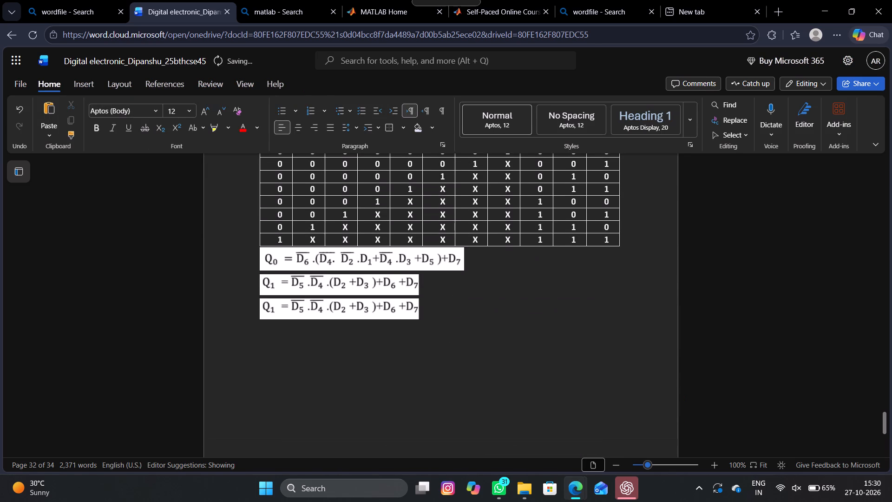
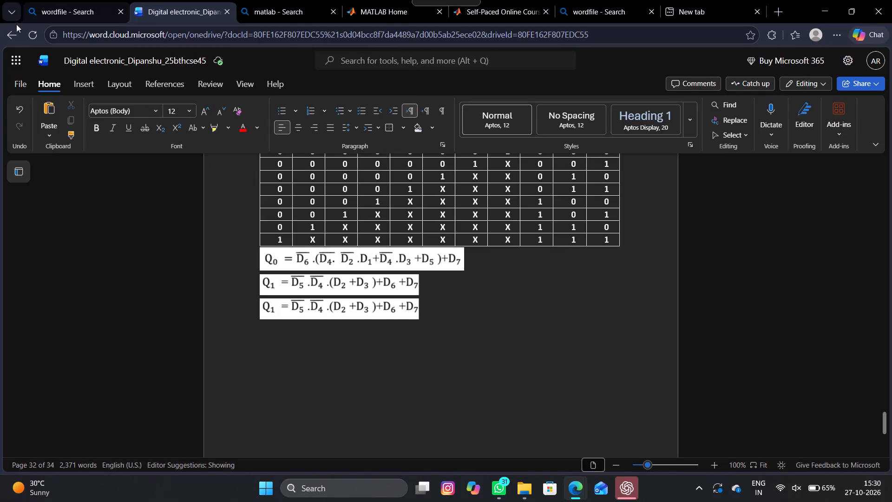
Reload the lab document and tile it side by side with the browser window showing a new tab.
click(27, 38)
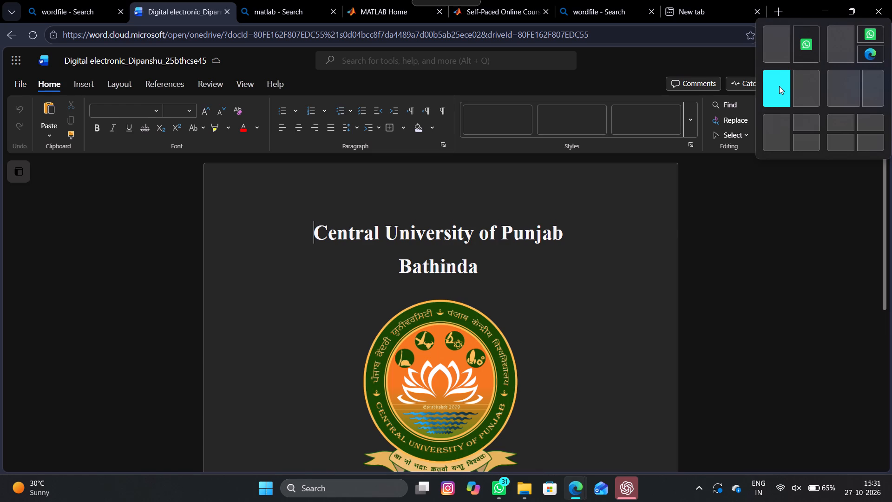
click(814, 79)
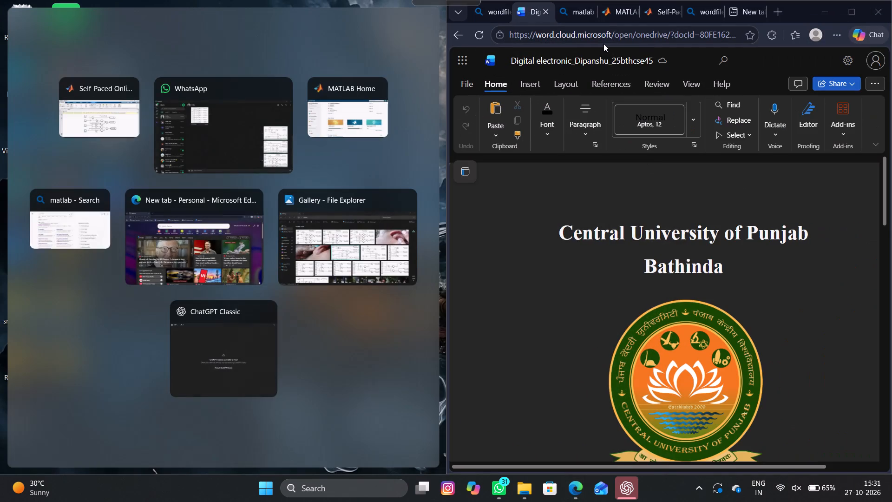
click(200, 232)
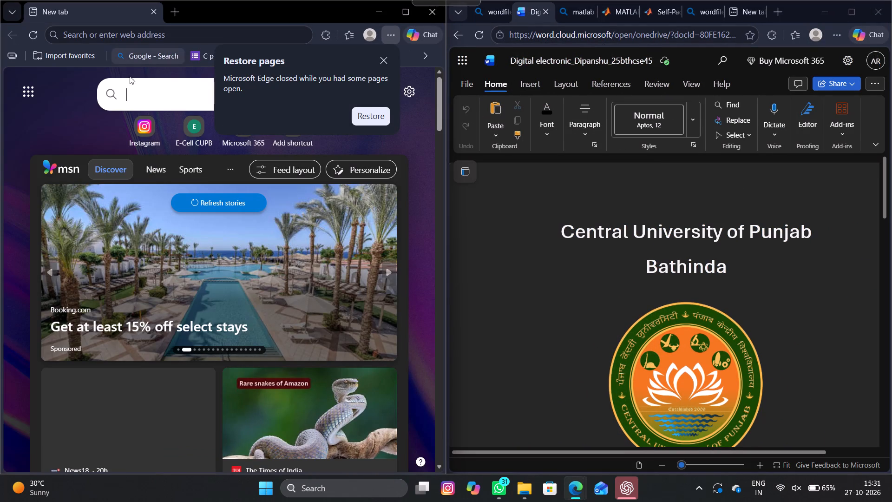
Search the web for "word" in the new-tab window and open Microsoft Word for the Web.
click(126, 96)
text(word)
key(Return)
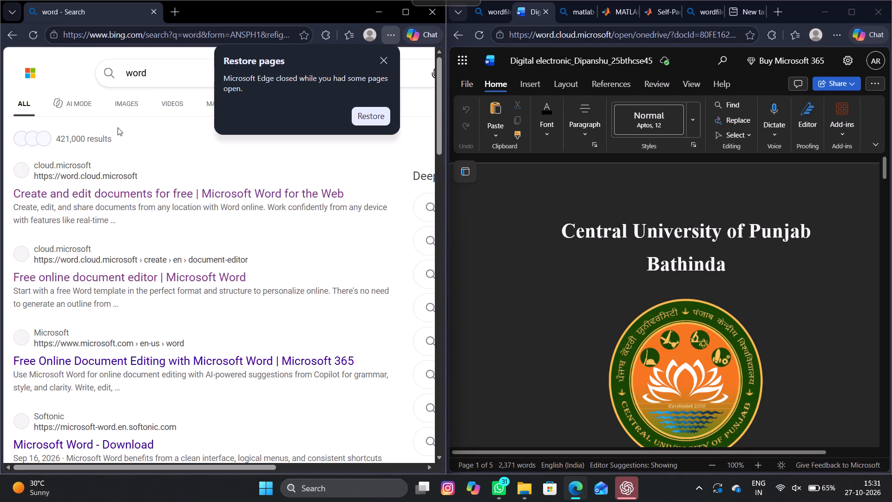
click(108, 197)
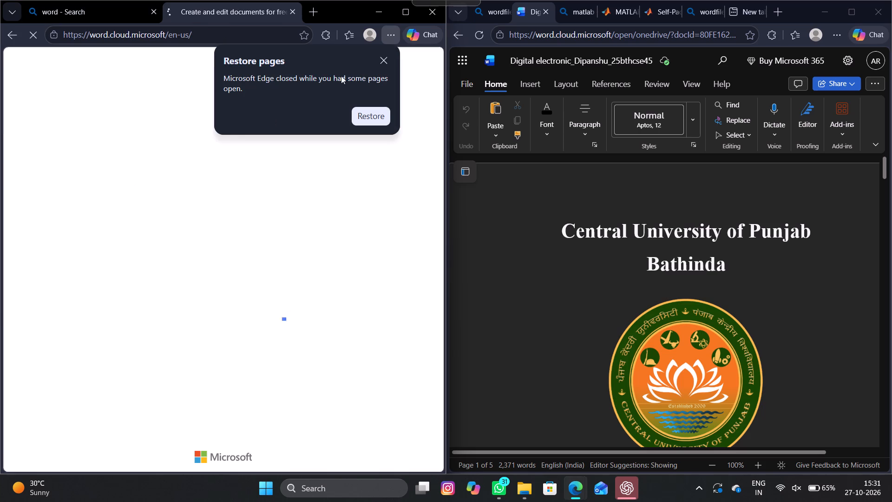
click(384, 58)
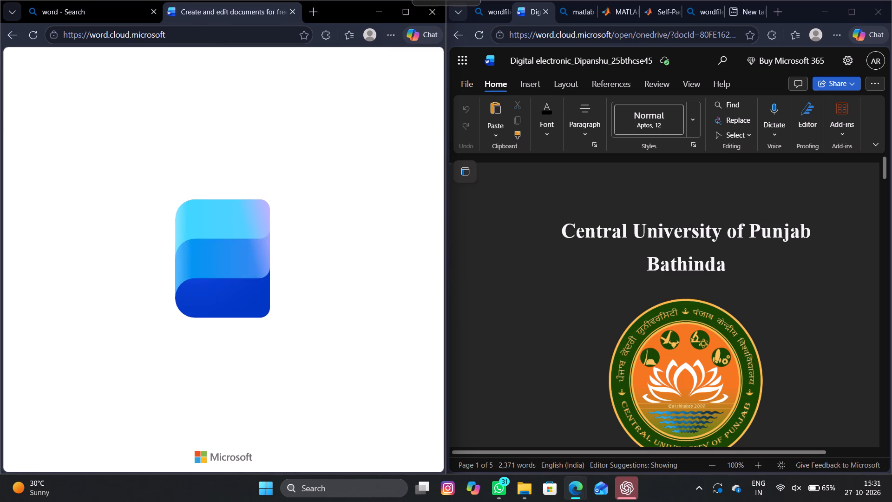
Look through the reloaded lab document, from the cover page past the 8-3 encoder to the 1:8 demultiplexer section.
scroll(632, 276, down, 16)
scroll(632, 276, down, 7)
scroll(632, 276, down, 20)
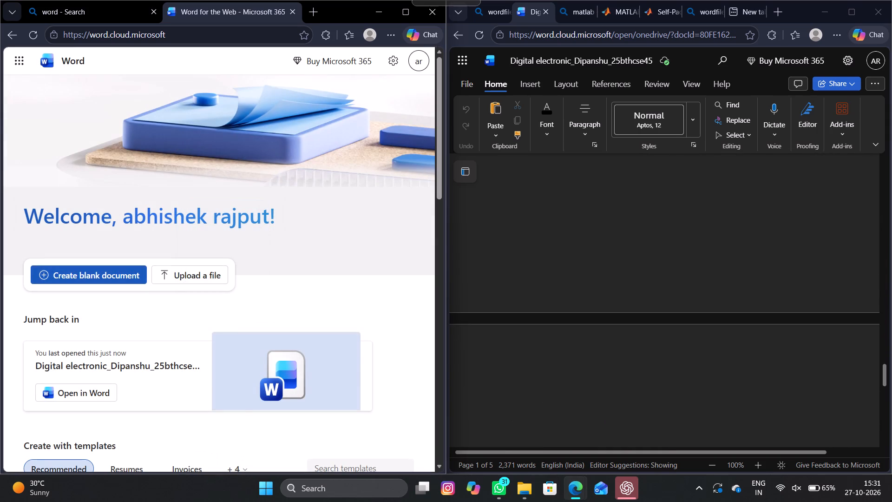
scroll(632, 276, down, 1)
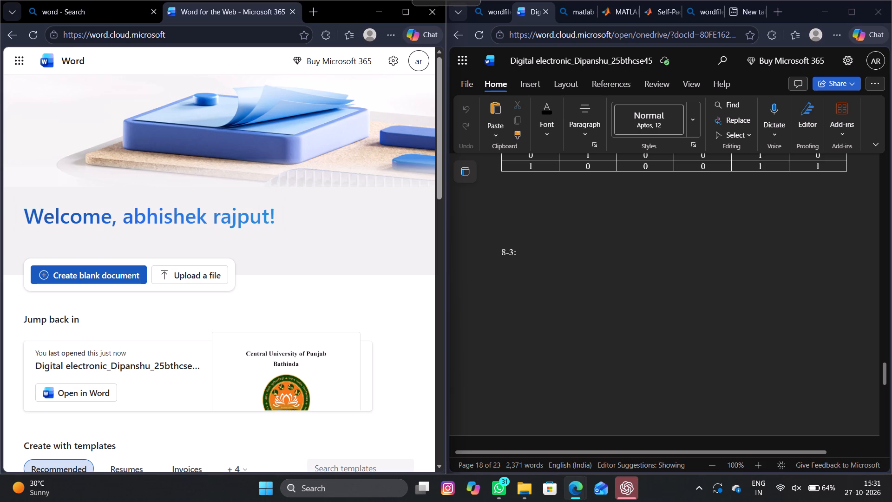
scroll(632, 276, down, 5)
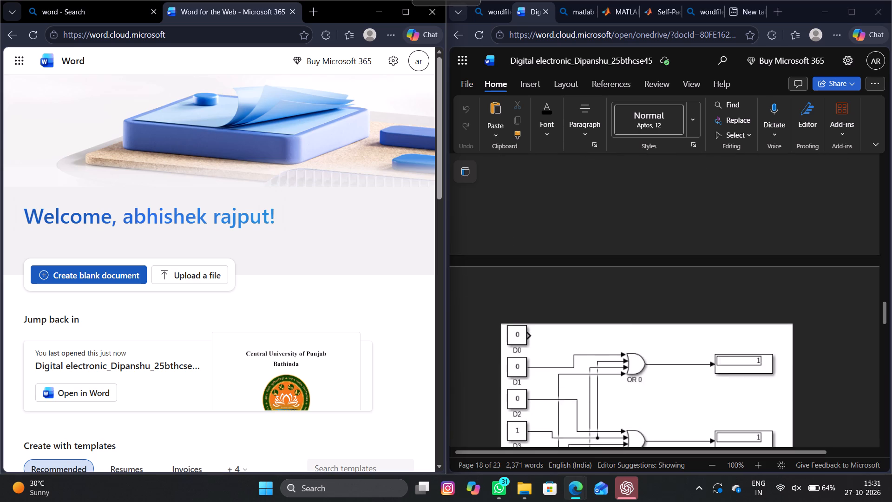
scroll(632, 276, down, 17)
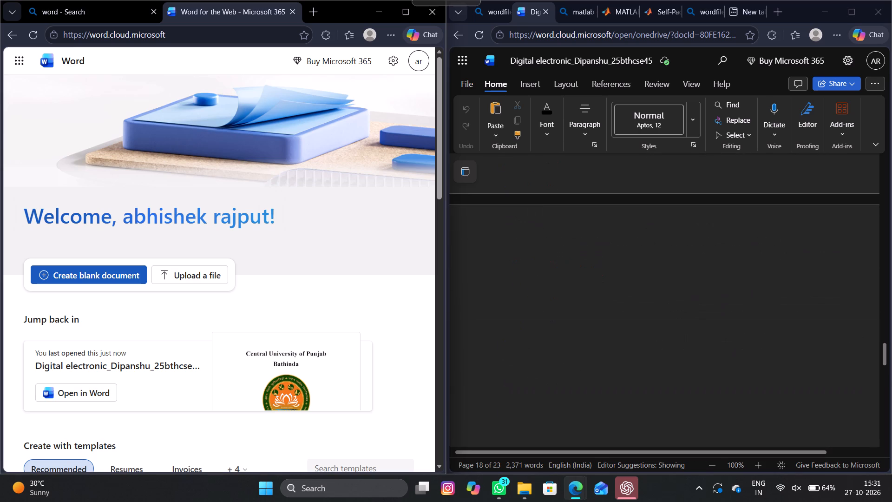
scroll(632, 276, down, 3)
Open the Digital Electronics document named after another student from the recent documents in Word for the Web.
scroll(253, 293, down, 2)
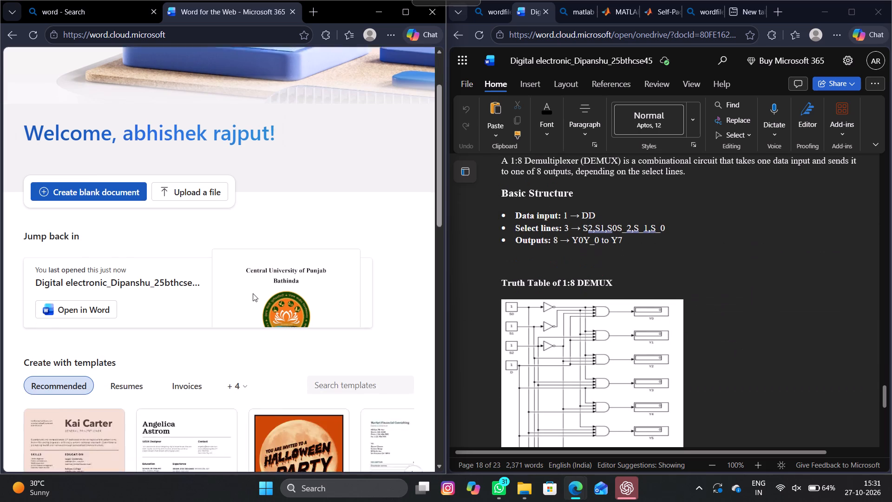
scroll(253, 293, down, 5)
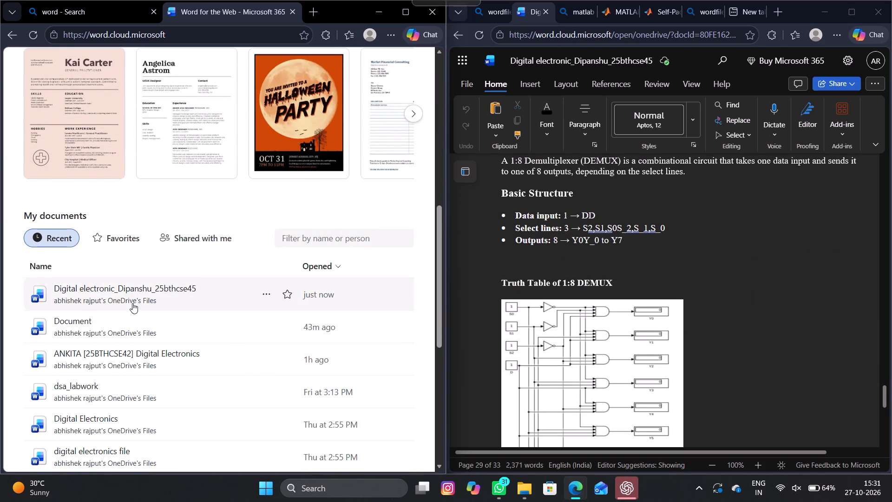
scroll(132, 303, down, 1)
click(129, 312)
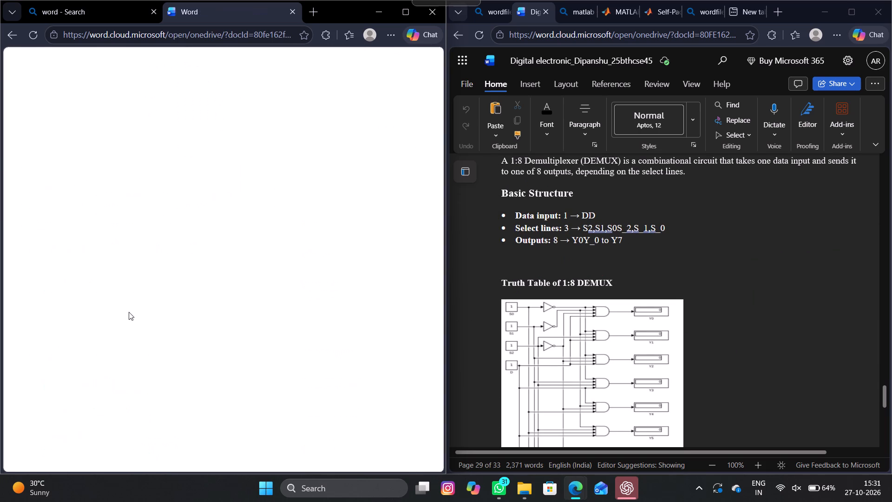
Examine the end of the lab document, from the 1:8 demultiplexer's Boolean expressions to the last pasted circuit images.
scroll(630, 285, down, 7)
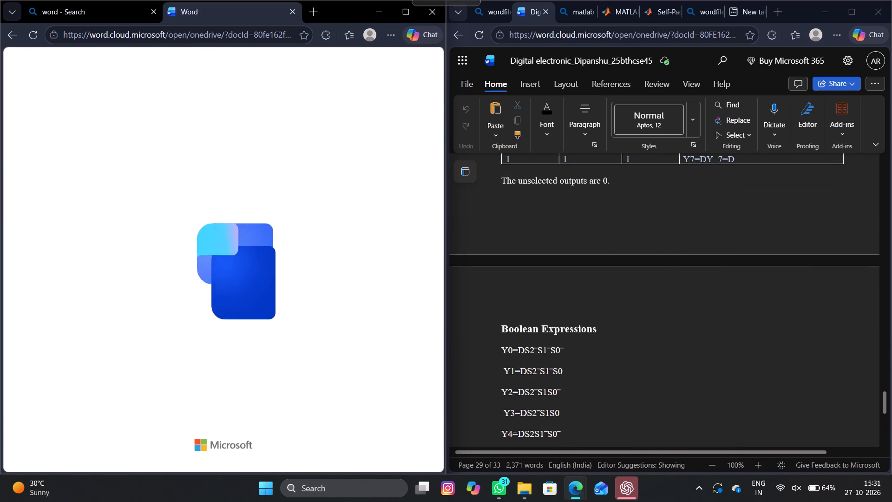
scroll(630, 285, down, 8)
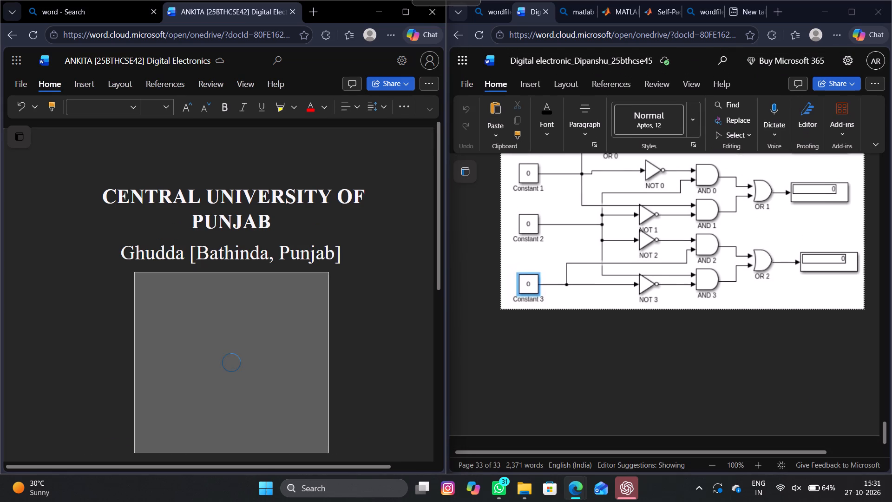
scroll(630, 285, up, 8)
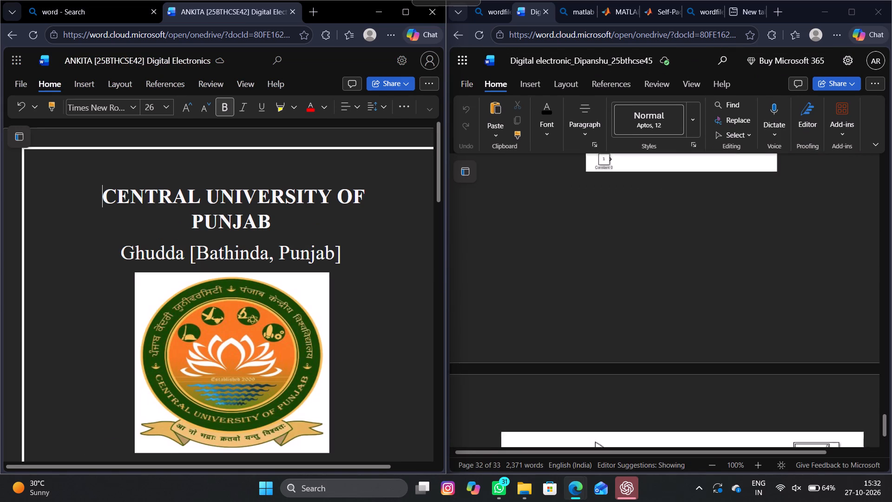
scroll(630, 285, up, 3)
scroll(630, 285, down, 8)
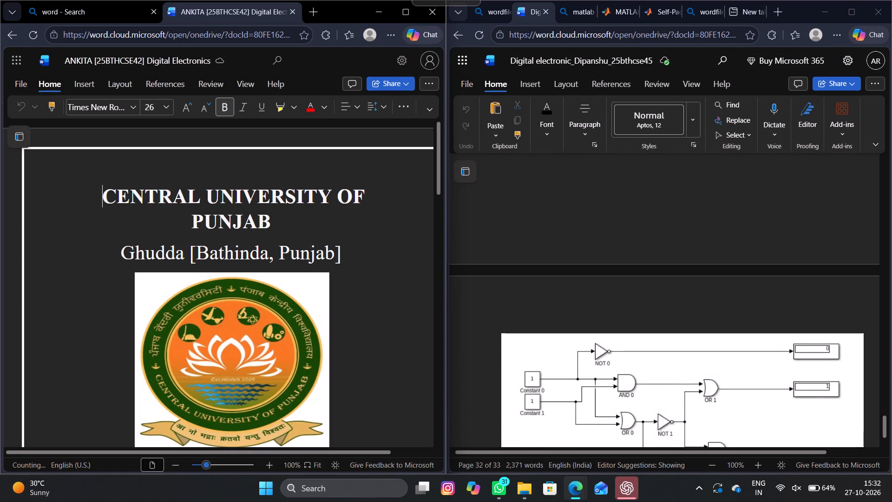
Examine the other student's document from the cover page through the basic gates to the half adder K-maps and simulation.
scroll(270, 339, down, 7)
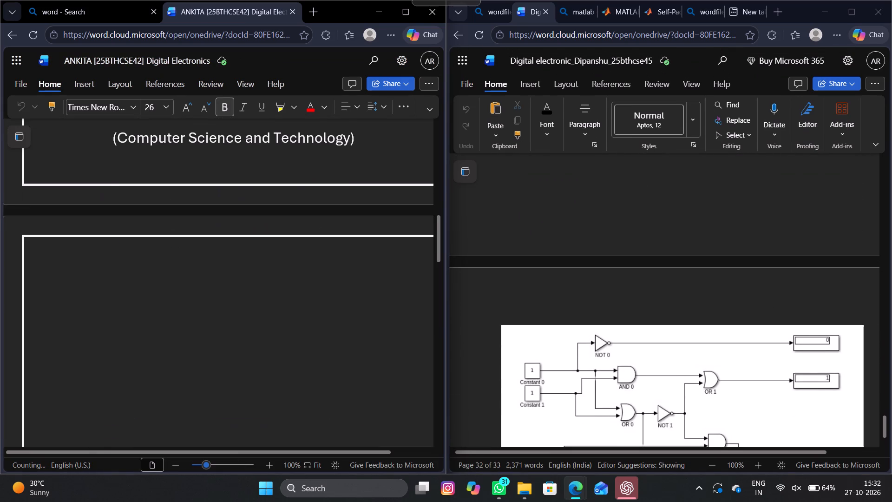
scroll(319, 310, down, 15)
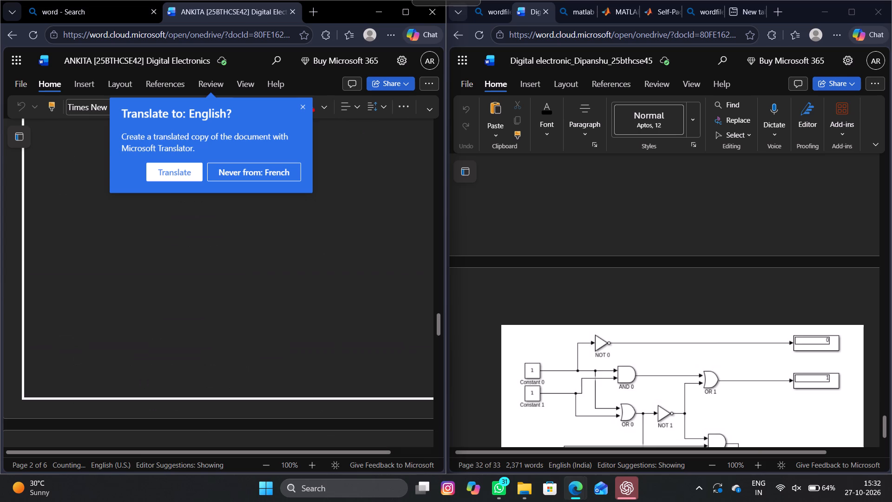
scroll(319, 310, down, 3)
click(304, 106)
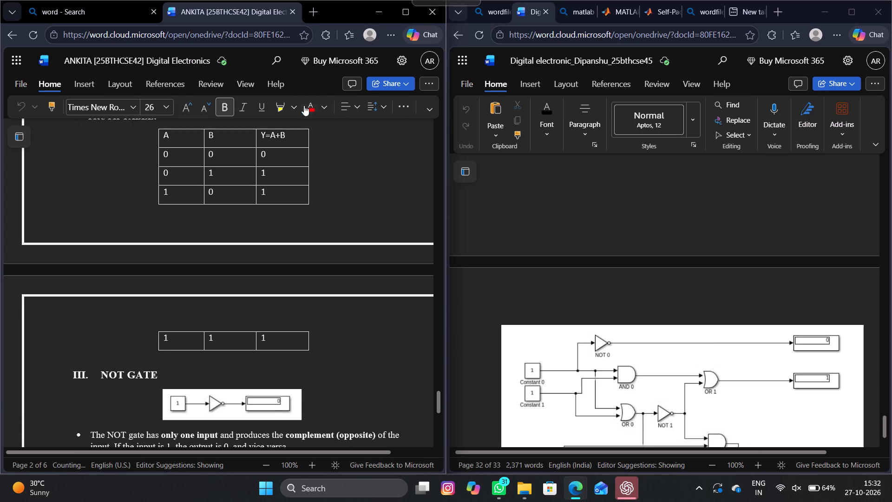
scroll(309, 203, down, 9)
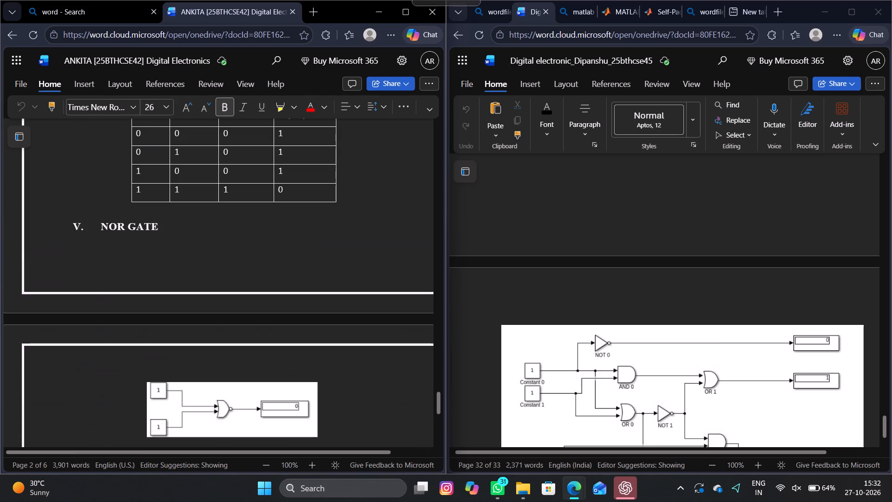
scroll(309, 203, down, 13)
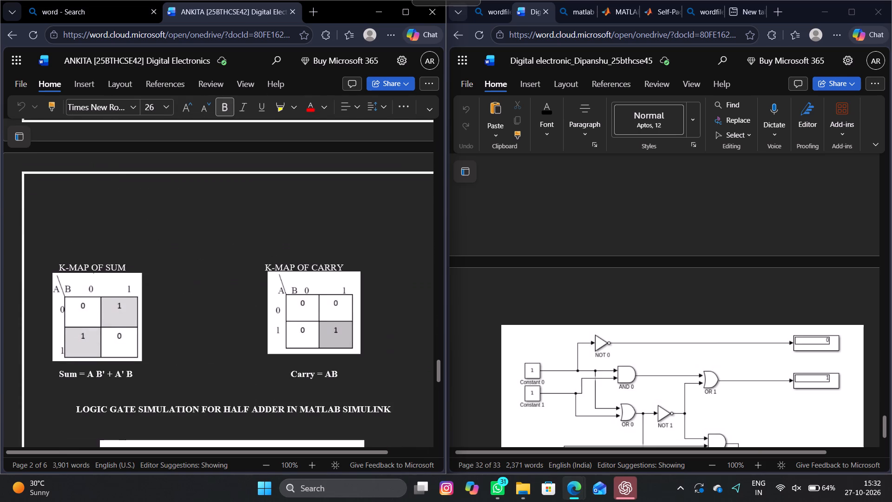
scroll(309, 203, down, 3)
scroll(309, 203, up, 1)
scroll(309, 203, down, 3)
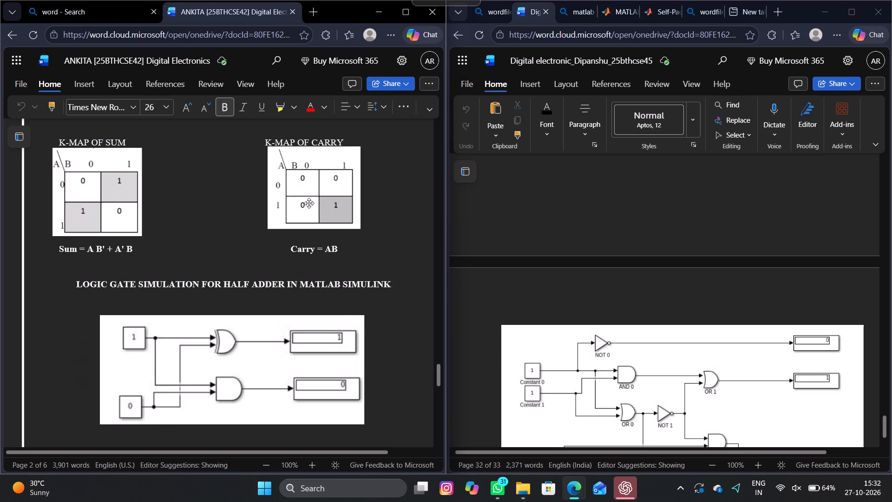
Examine the half subtractor and encoder sections of the other student's document, up to Experiment 9.
scroll(309, 203, down, 10)
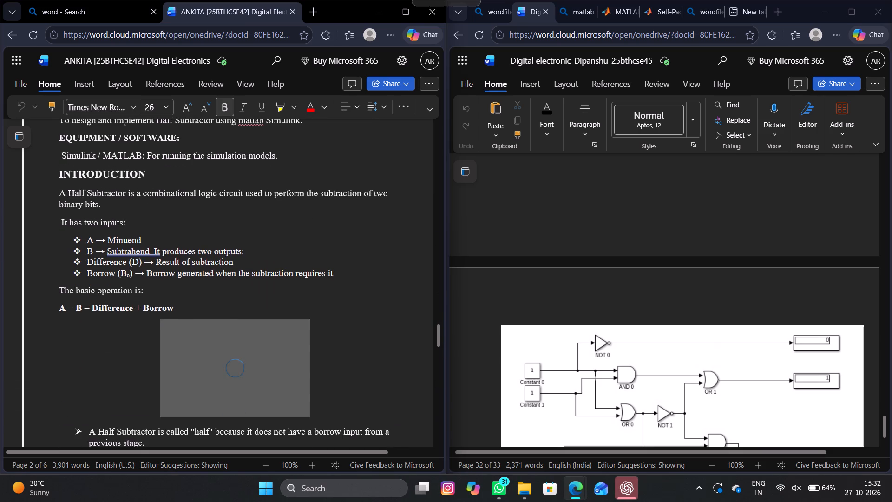
scroll(309, 203, down, 5)
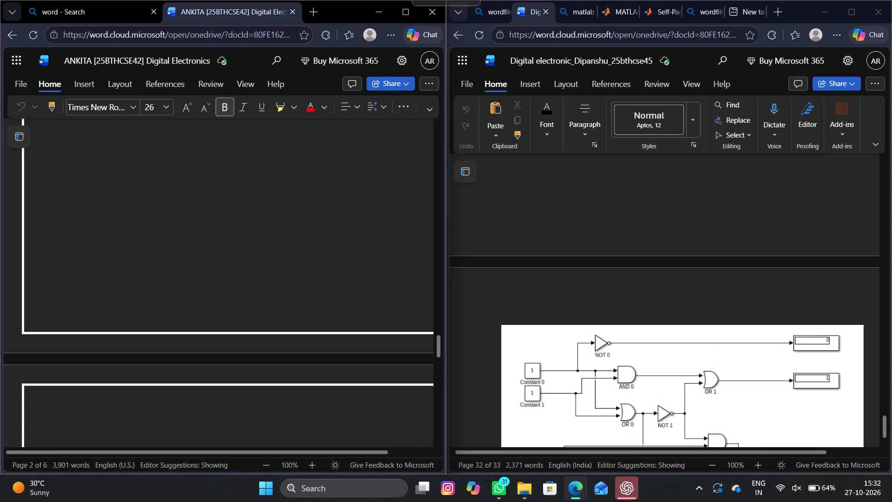
scroll(309, 203, up, 5)
scroll(309, 203, down, 5)
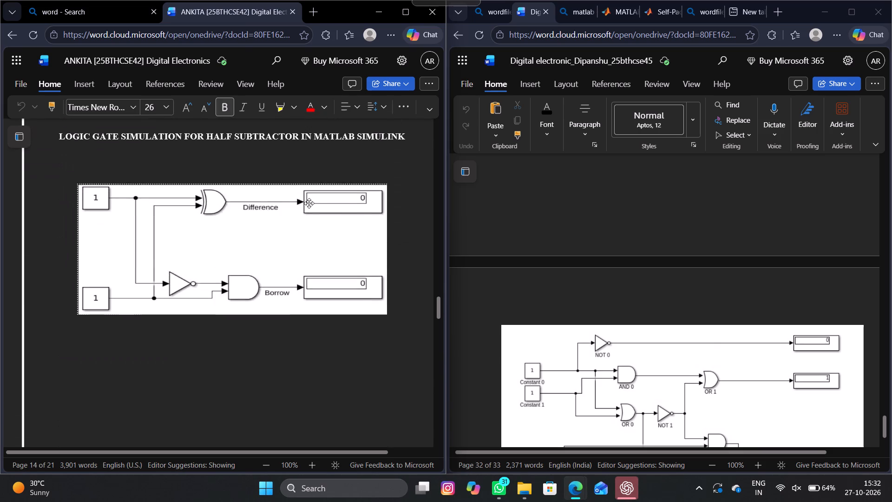
scroll(309, 203, down, 8)
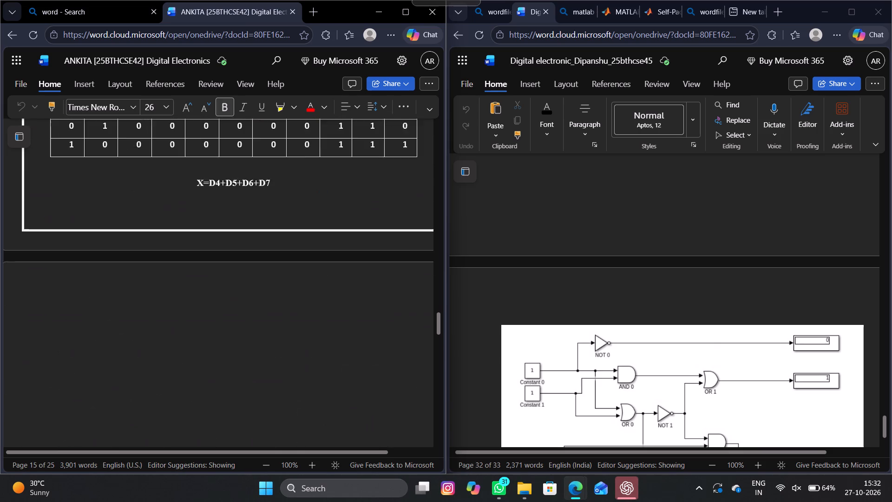
scroll(309, 203, down, 6)
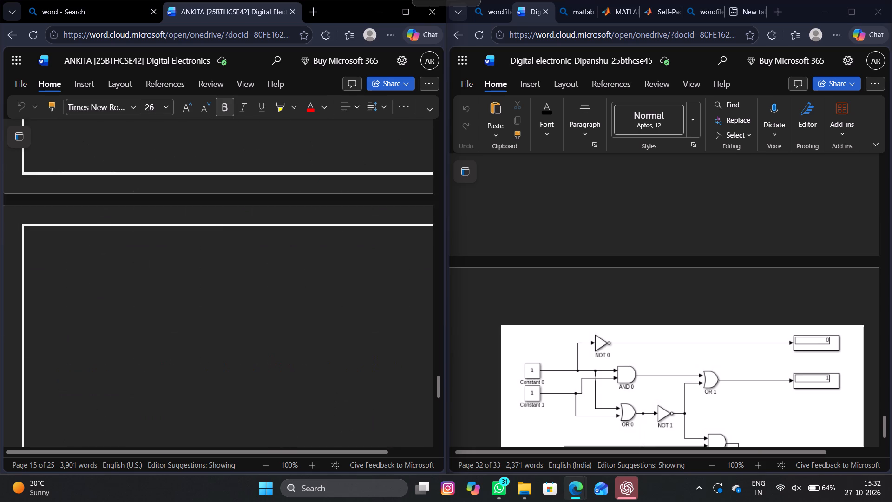
scroll(309, 203, down, 4)
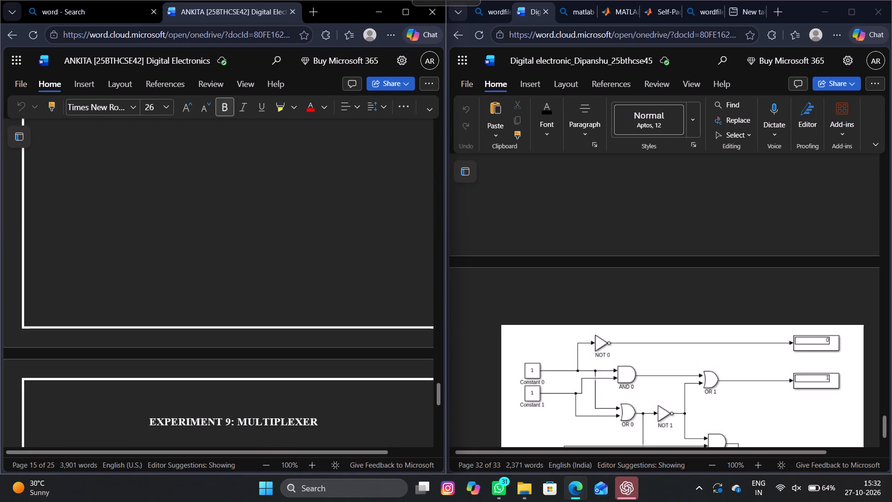
Examine the multiplexer experiment in the other student's document, from the 2:1 multiplexer to the 8:1 simulation circuit.
scroll(309, 203, down, 7)
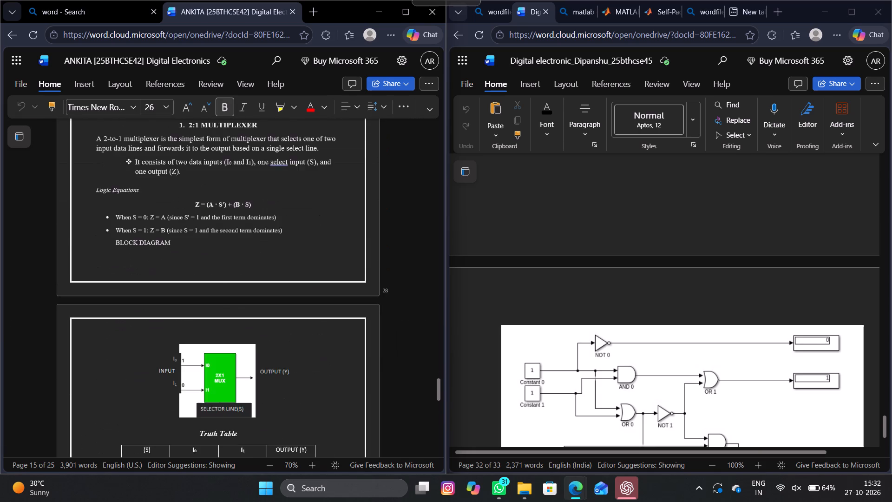
scroll(309, 203, down, 4)
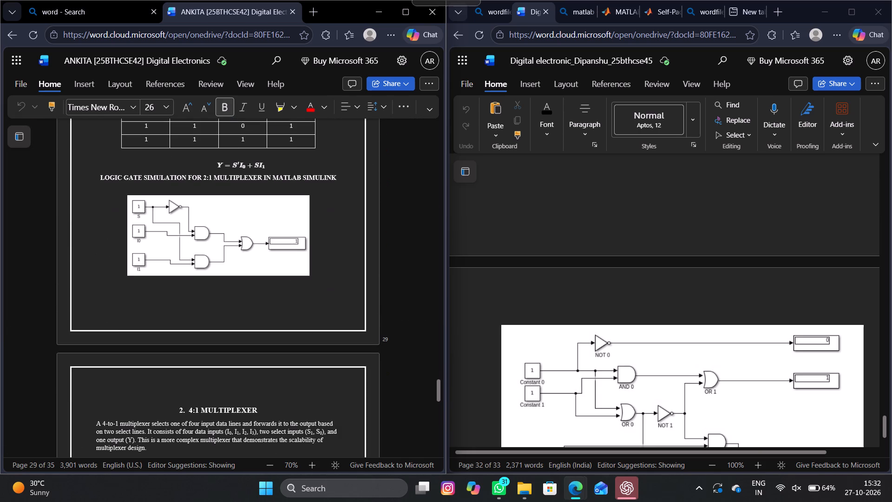
scroll(309, 203, down, 8)
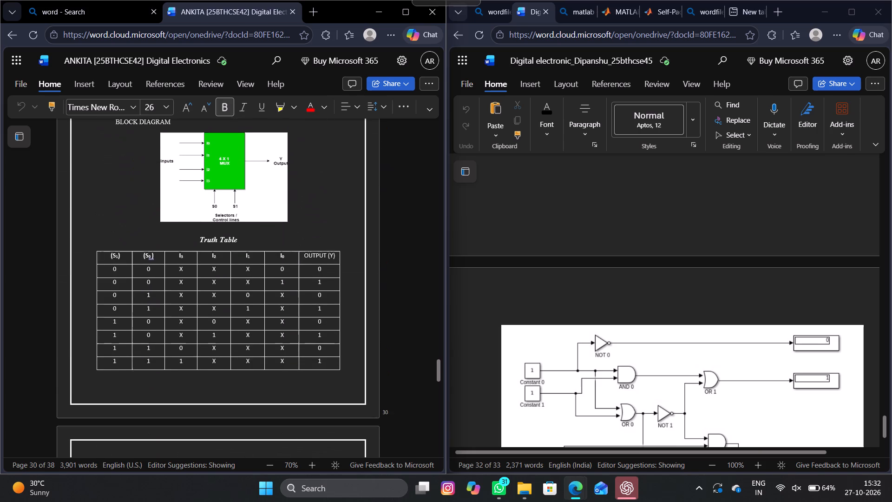
scroll(309, 203, down, 2)
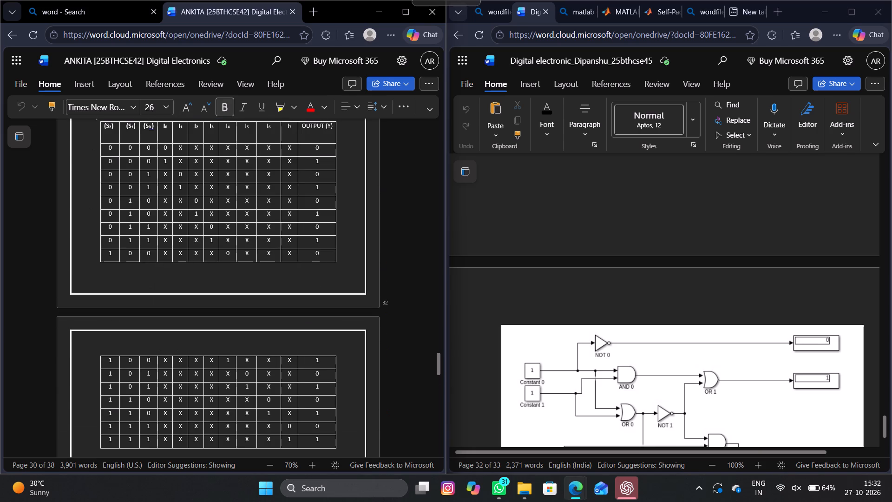
scroll(309, 203, down, 6)
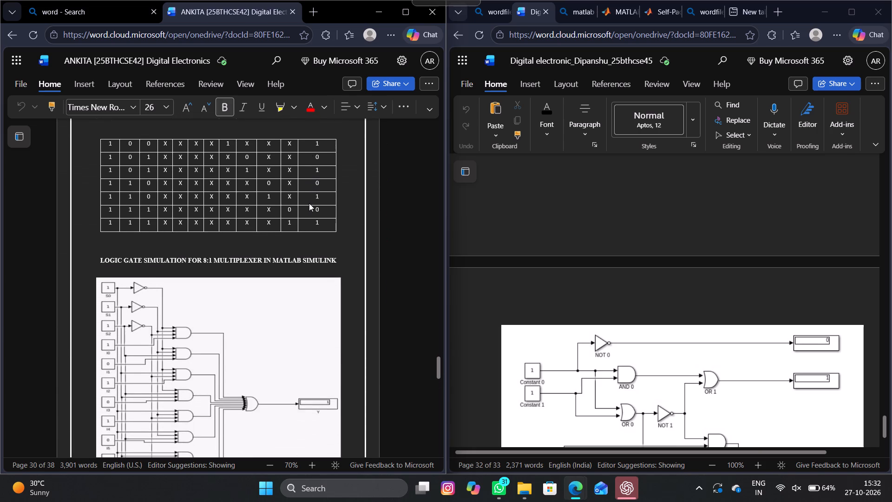
scroll(309, 203, down, 1)
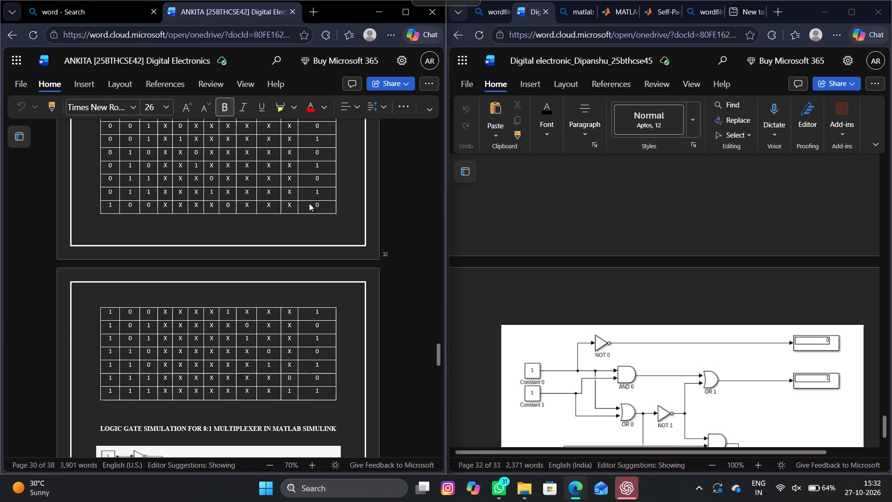
scroll(309, 203, down, 5)
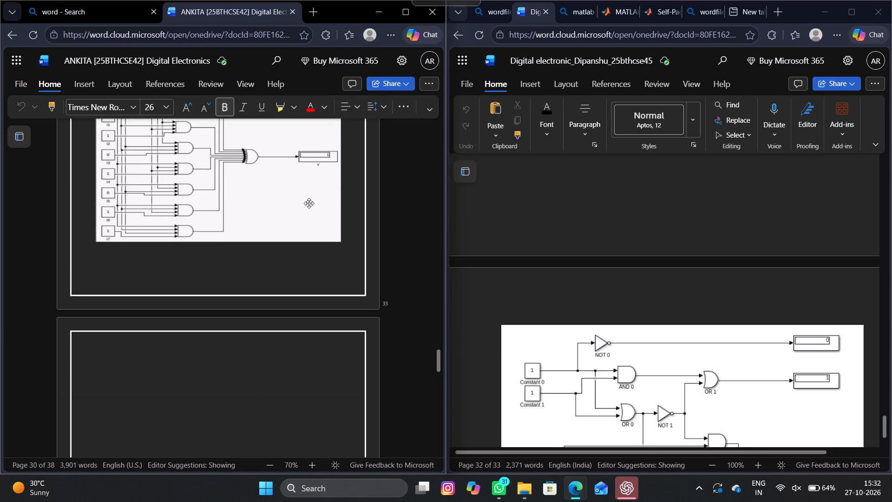
Examine the demultiplexer experiment in the other student's document and continue to Experiment 11 on the BCD to Excess-3 code converter.
scroll(309, 203, down, 12)
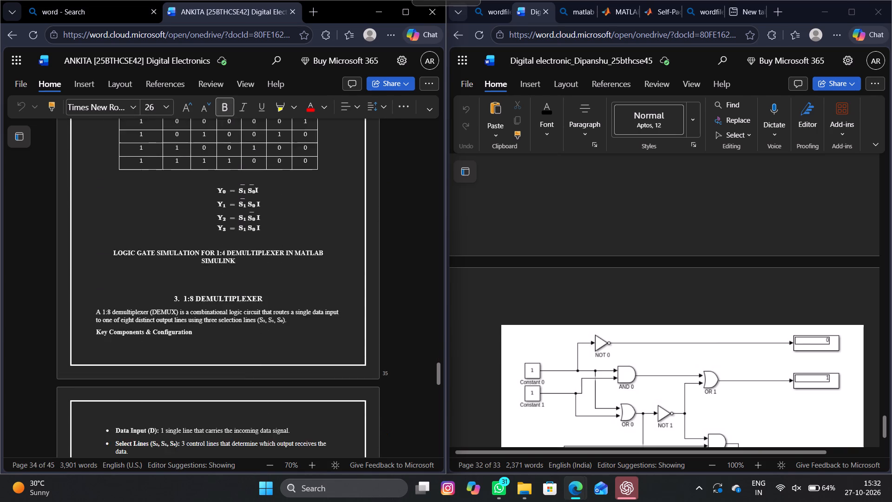
scroll(309, 203, down, 5)
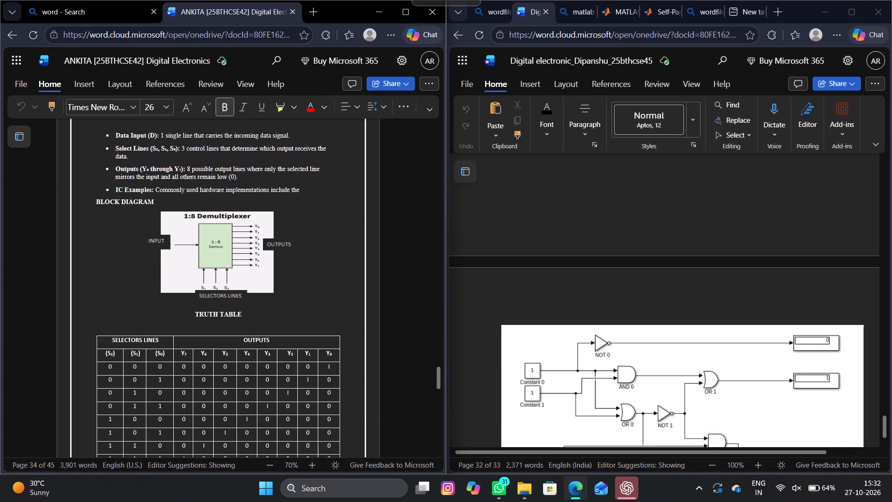
scroll(309, 203, down, 7)
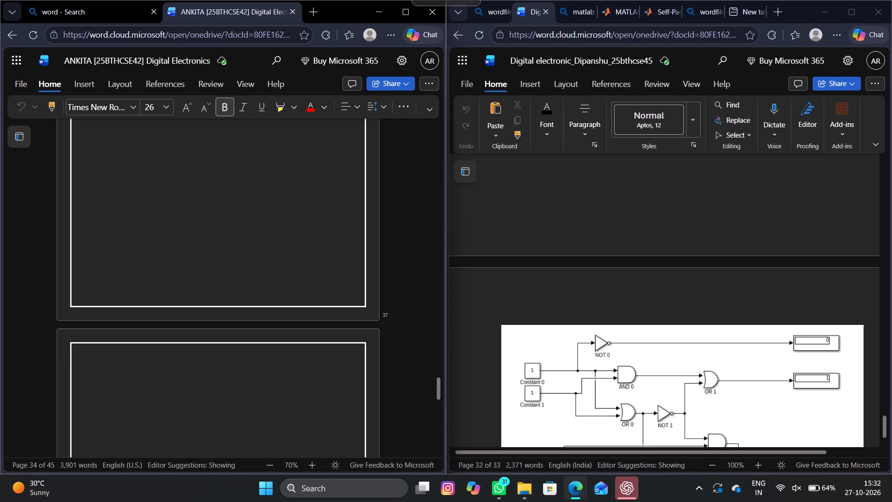
scroll(309, 203, down, 2)
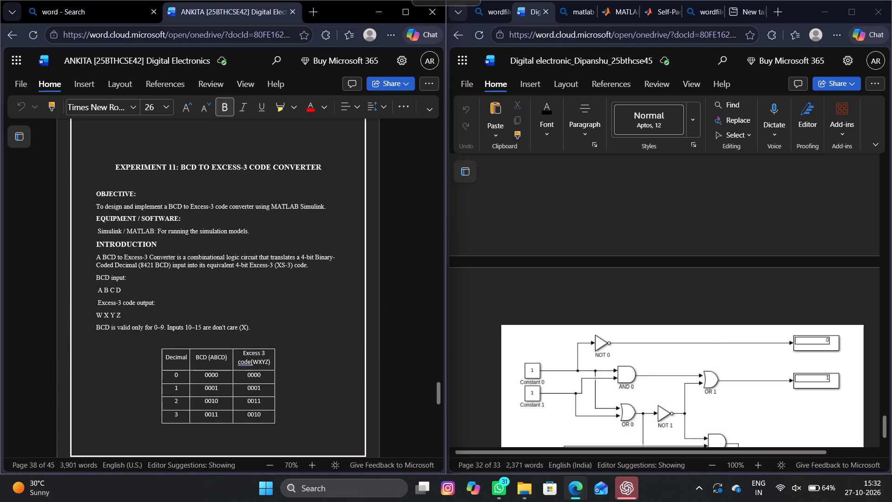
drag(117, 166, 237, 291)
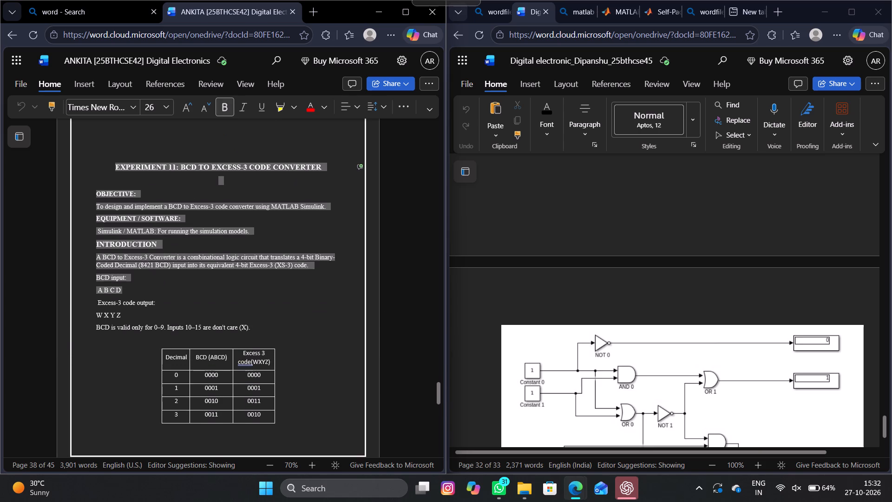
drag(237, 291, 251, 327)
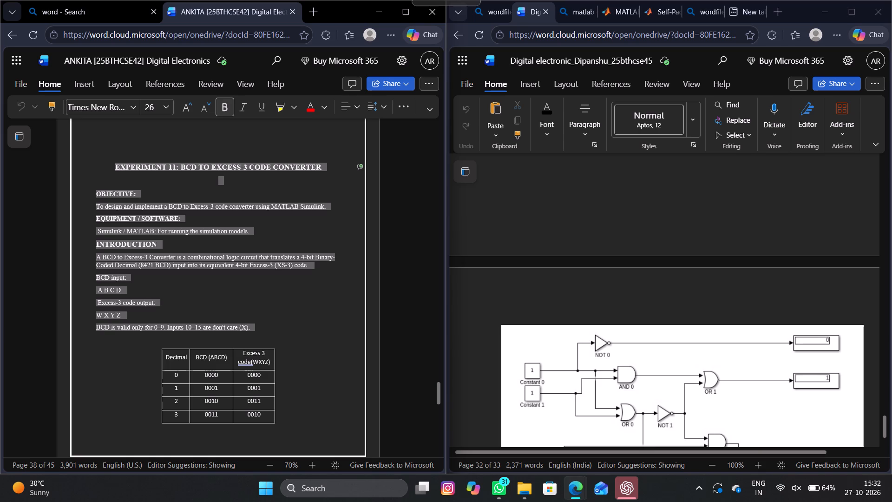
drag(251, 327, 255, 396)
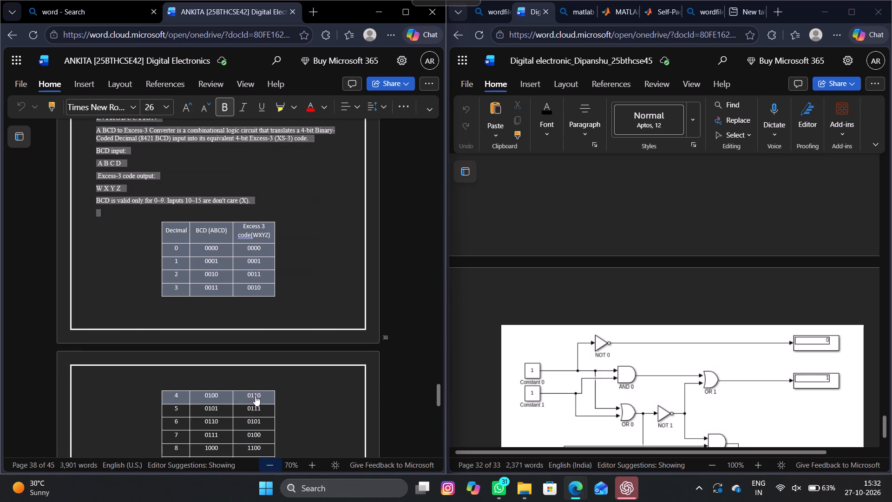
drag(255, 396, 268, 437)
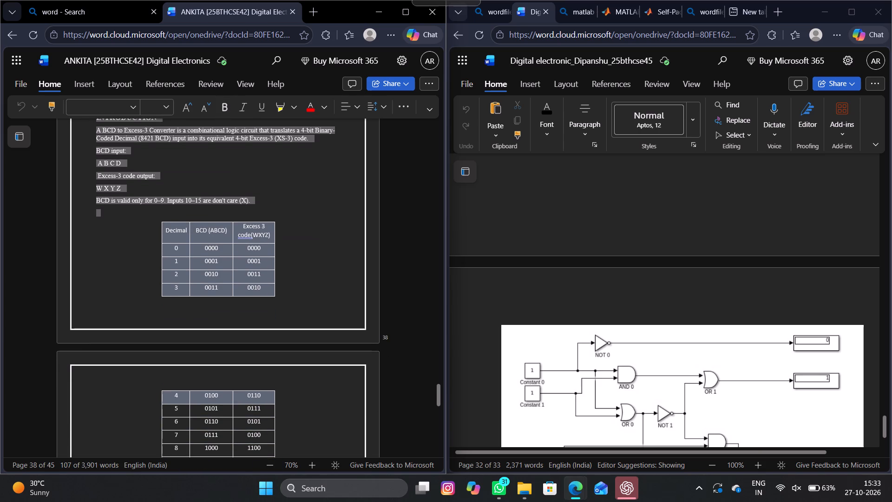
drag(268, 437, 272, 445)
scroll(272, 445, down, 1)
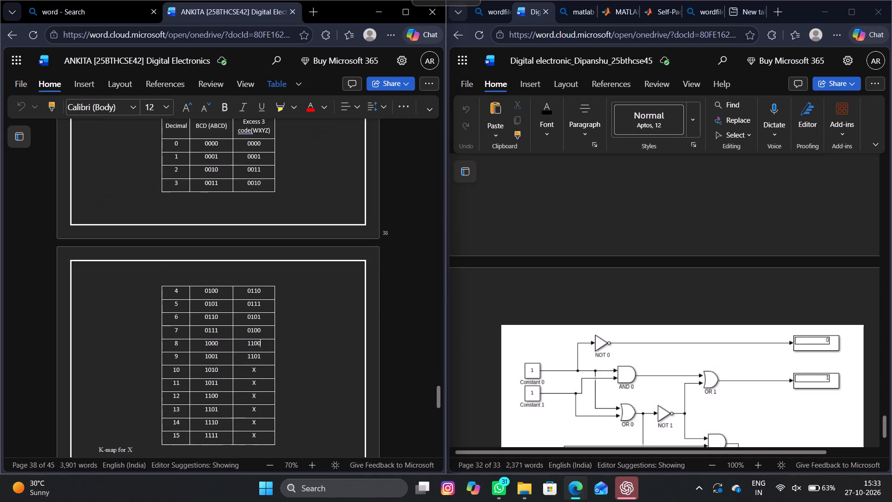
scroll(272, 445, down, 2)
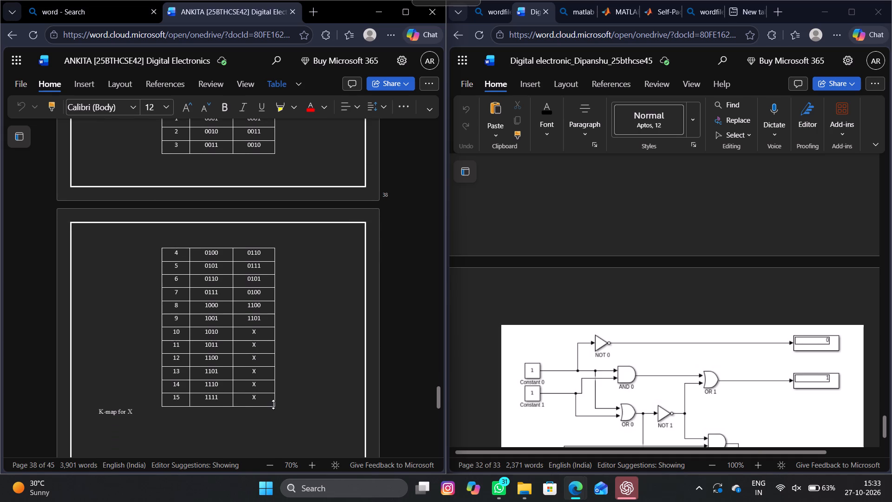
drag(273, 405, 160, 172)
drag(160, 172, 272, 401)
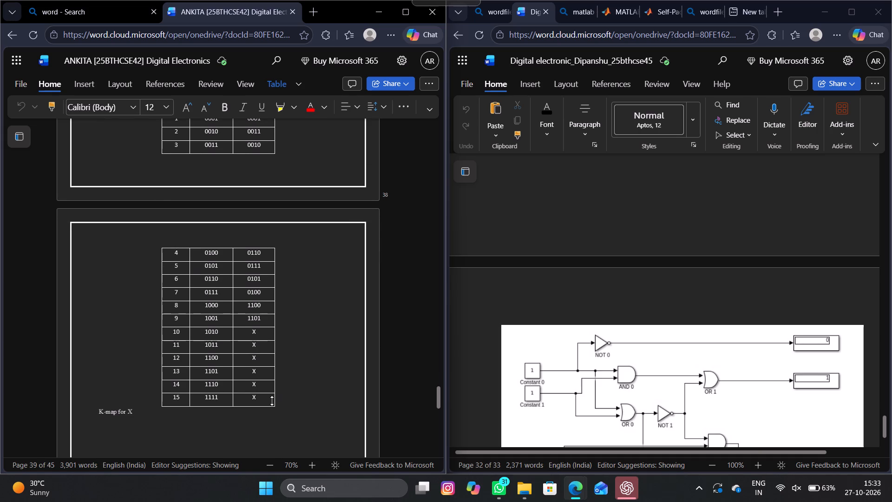
Copy Experiment 11 from the other student's document, from its BCD to Excess-3 code converter heading through table row 15.
click(272, 401)
drag(272, 401, 161, 135)
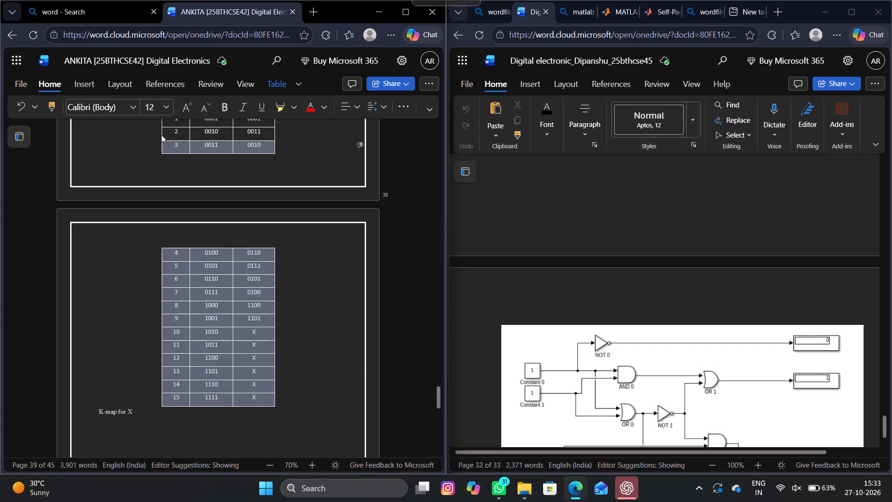
drag(161, 135, 109, 123)
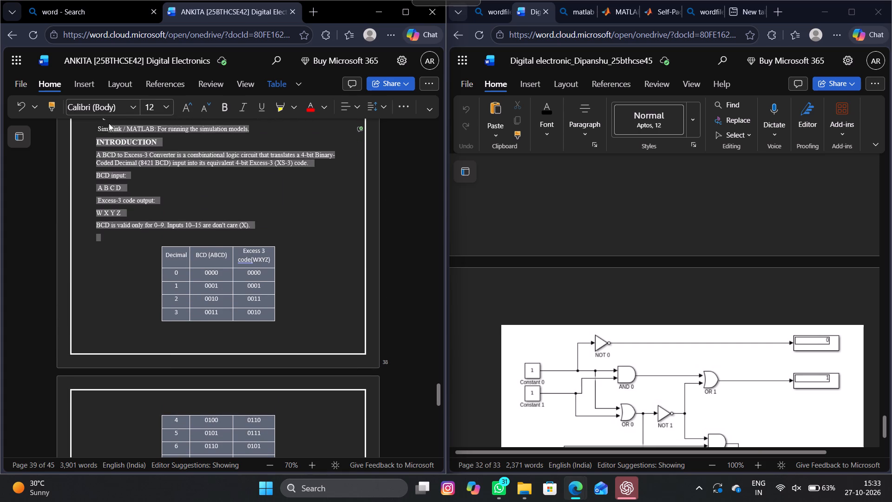
drag(109, 123, 113, 189)
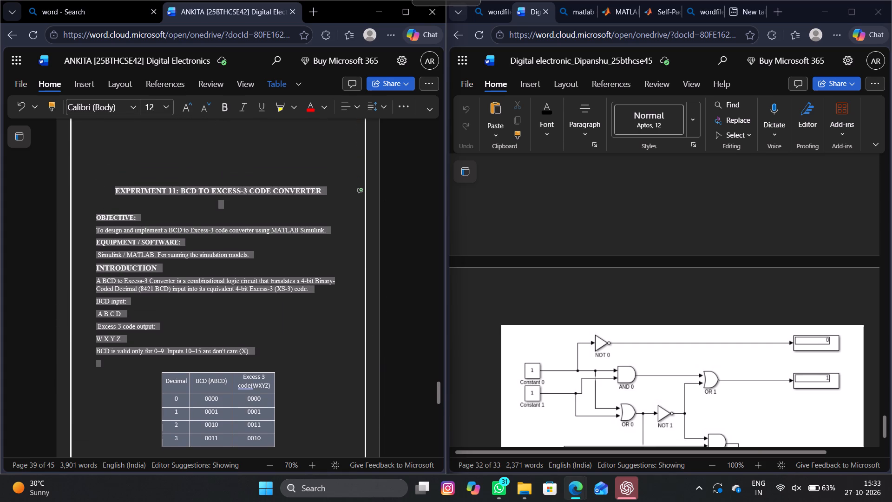
drag(113, 189, 113, 189)
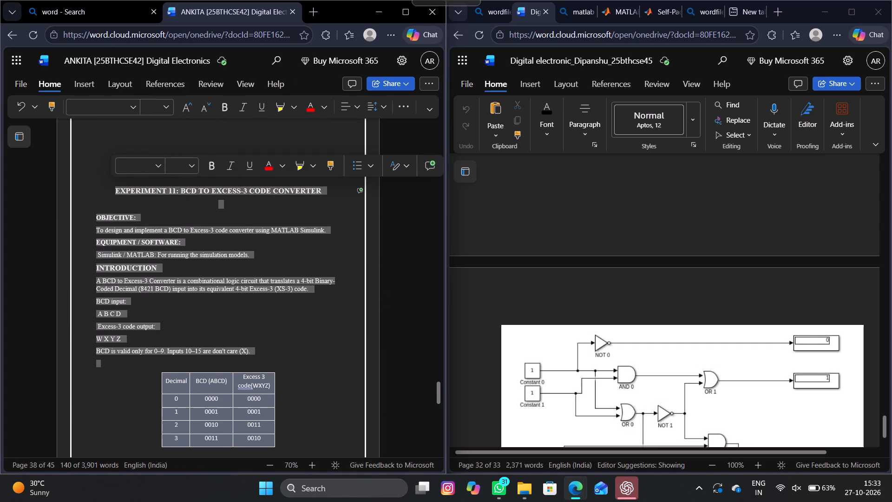
key(ctrl+c)
key(ctrl+c)
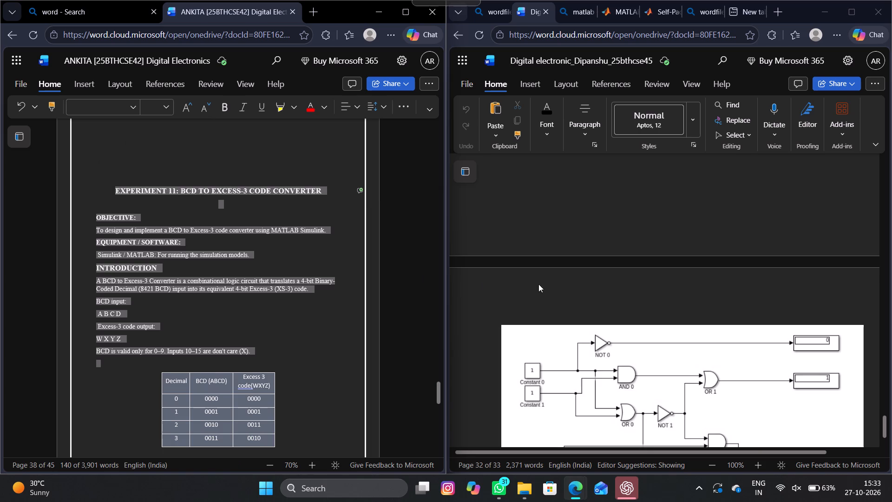
Add blank lines in the lab document between the preceding circuit picture and the last circuit picture, pushing the latter down.
click(561, 289)
scroll(561, 289, up, 3)
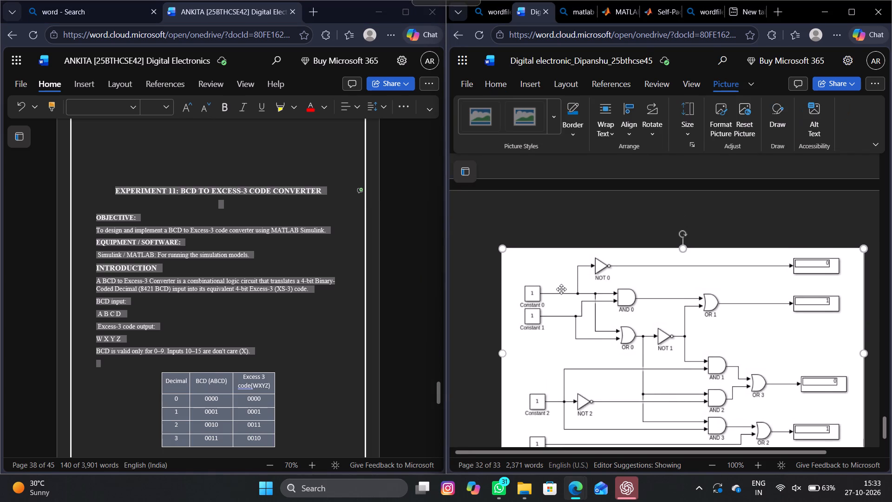
scroll(561, 289, up, 2)
scroll(561, 289, down, 3)
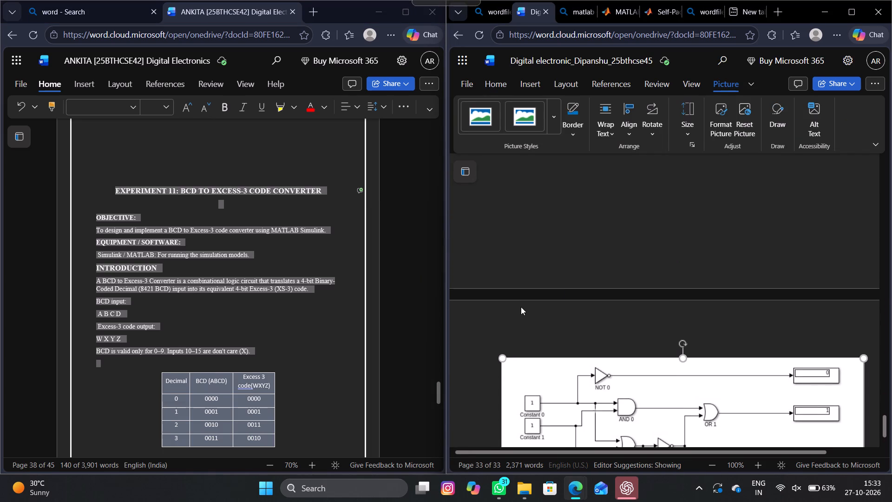
click(595, 233)
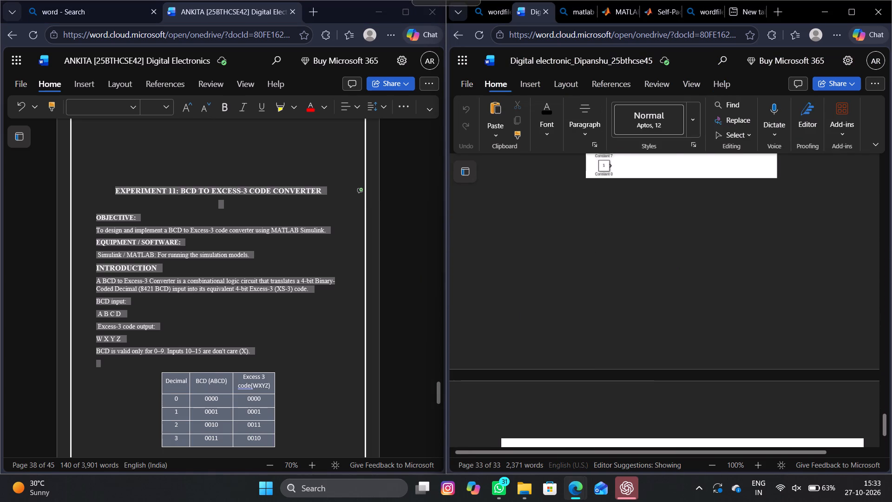
key(Return)
key(Return)
key(Return)
key(Return)
key(Return)
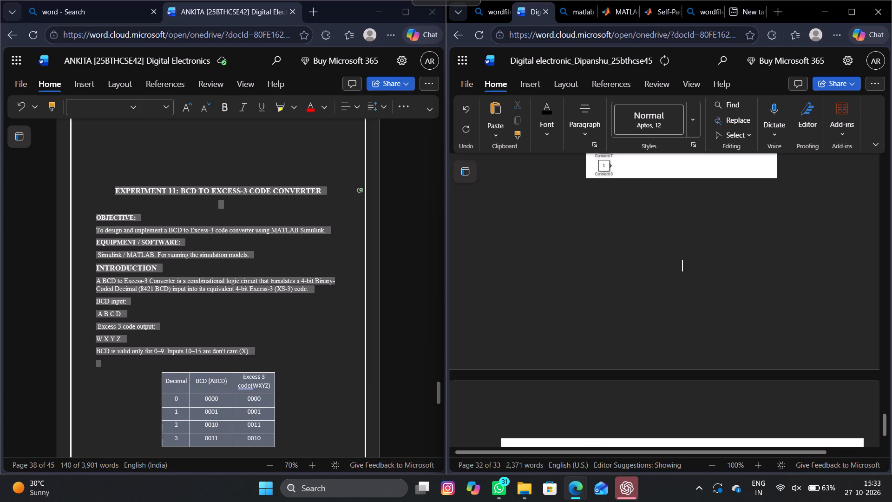
key(Return)
key(Return)
key(Return)
key(Return)
key(BackSpace)
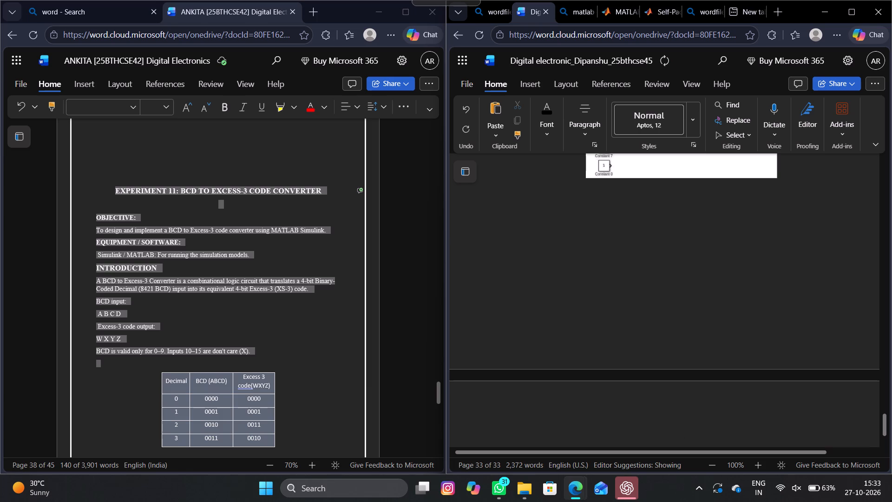
key(Return)
Paste the copied Experiment 11 text and BCD to Excess-3 table above the last circuit picture and check the pasted content.
key(ctrl+v)
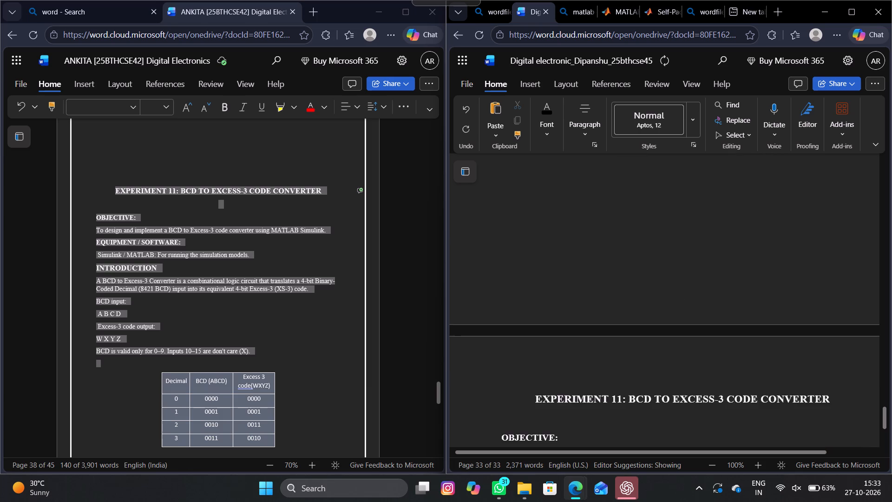
scroll(595, 233, up, 4)
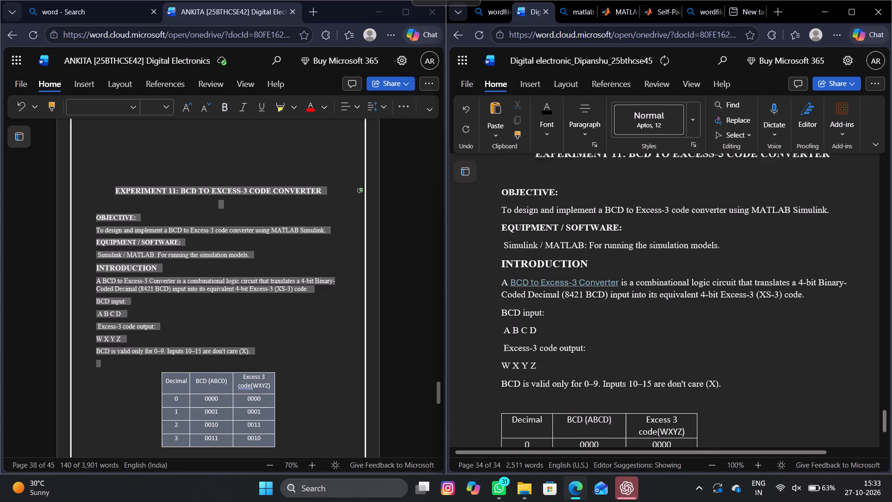
scroll(259, 231, down, 3)
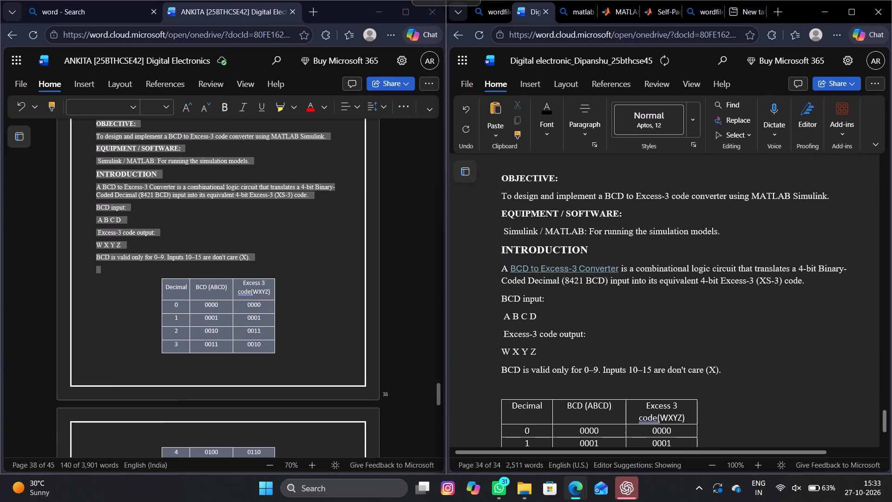
scroll(558, 376, down, 4)
scroll(558, 376, up, 1)
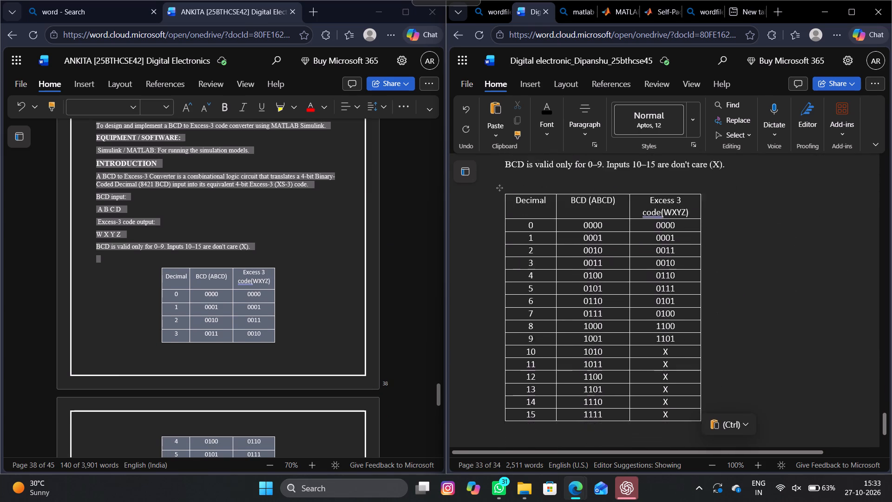
Examine the rest of Experiment 11 in the other student's document, from the Excess-3 table through the K-maps and simplified expressions to the simulation heading.
scroll(558, 376, up, 2)
scroll(558, 376, down, 3)
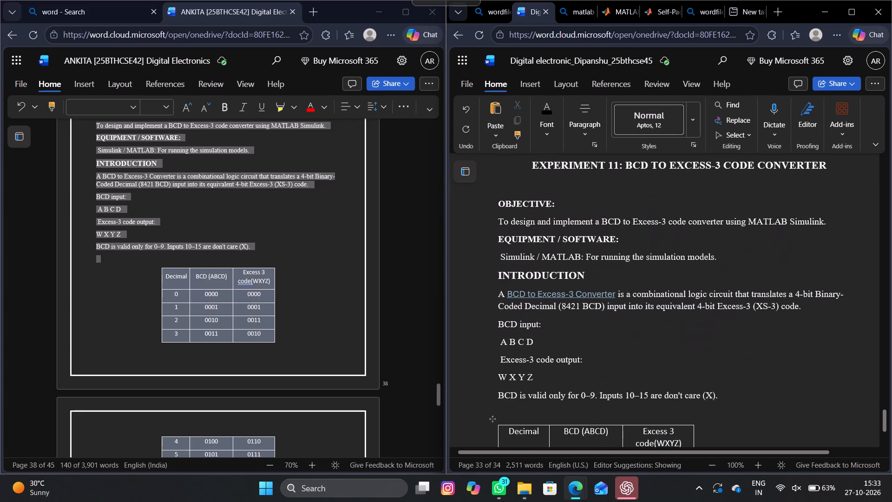
scroll(272, 282, down, 7)
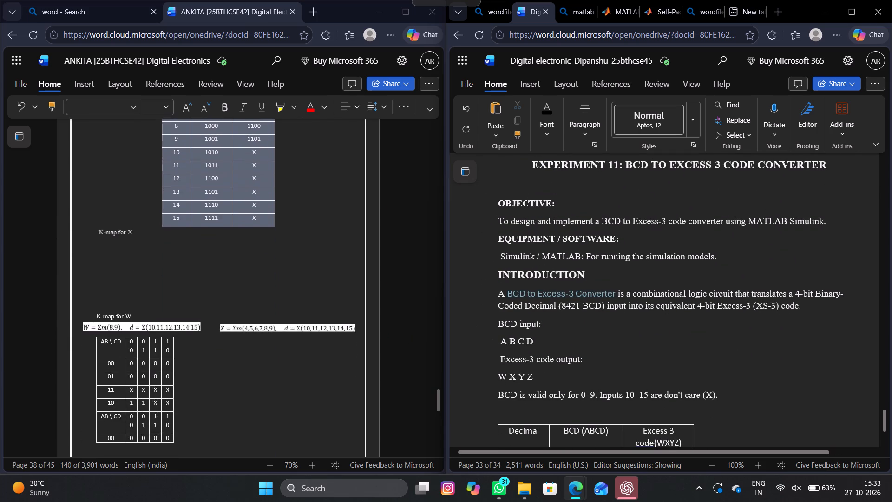
scroll(272, 282, down, 1)
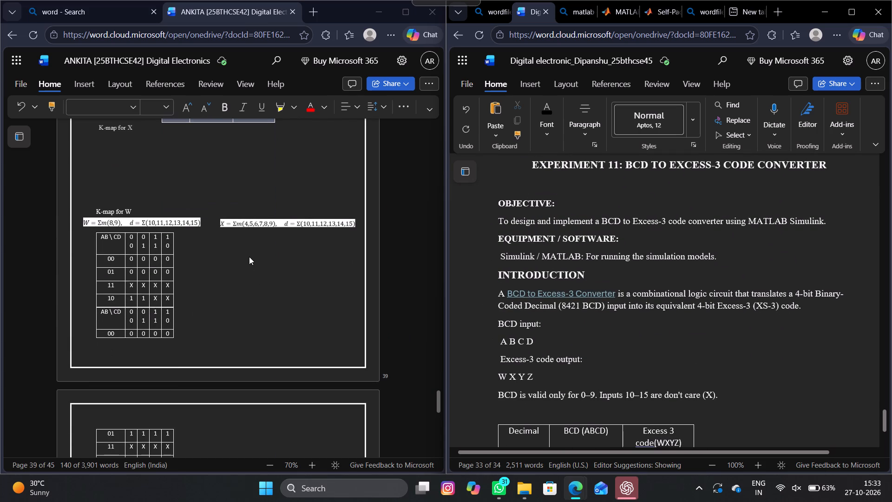
scroll(249, 257, down, 2)
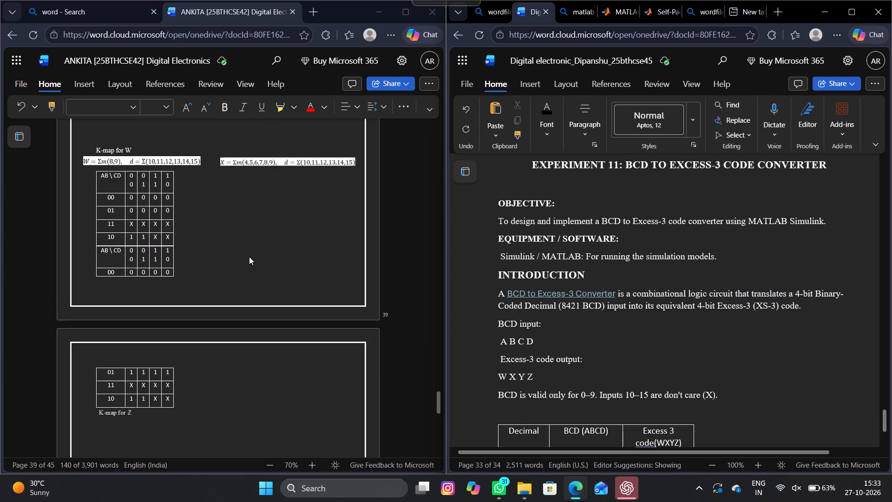
scroll(249, 257, down, 1)
scroll(249, 257, up, 1)
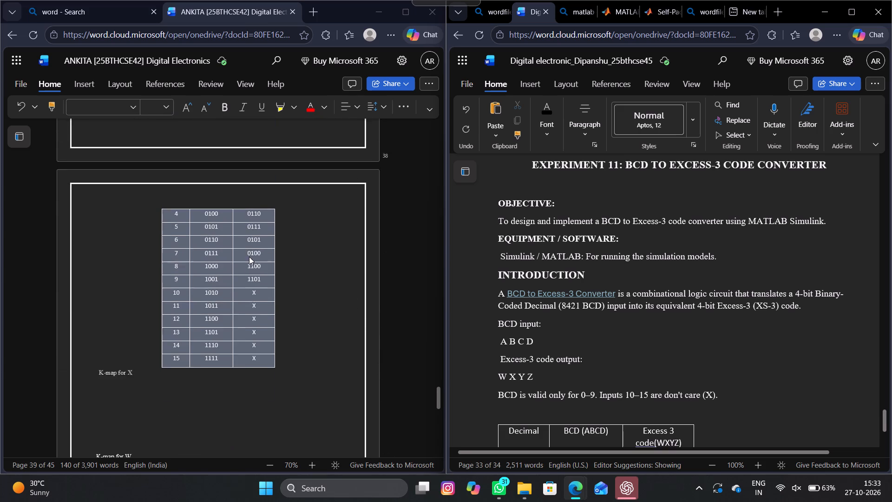
scroll(249, 257, up, 1)
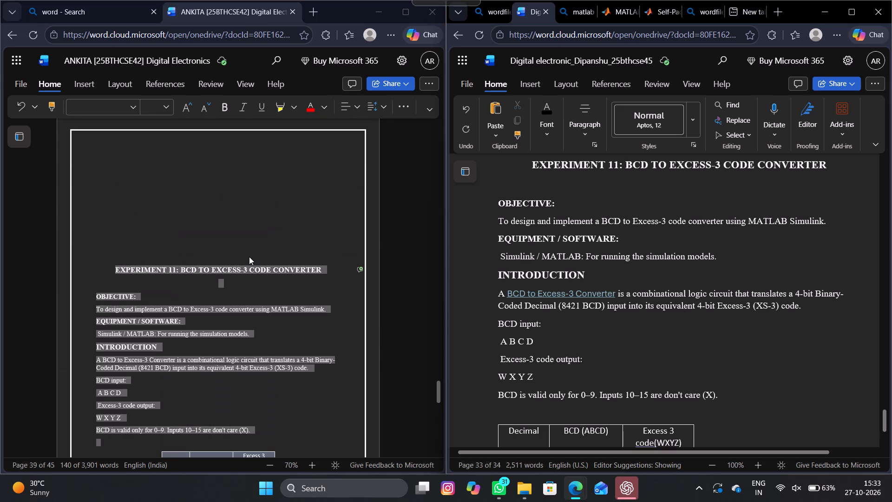
scroll(242, 351, down, 2)
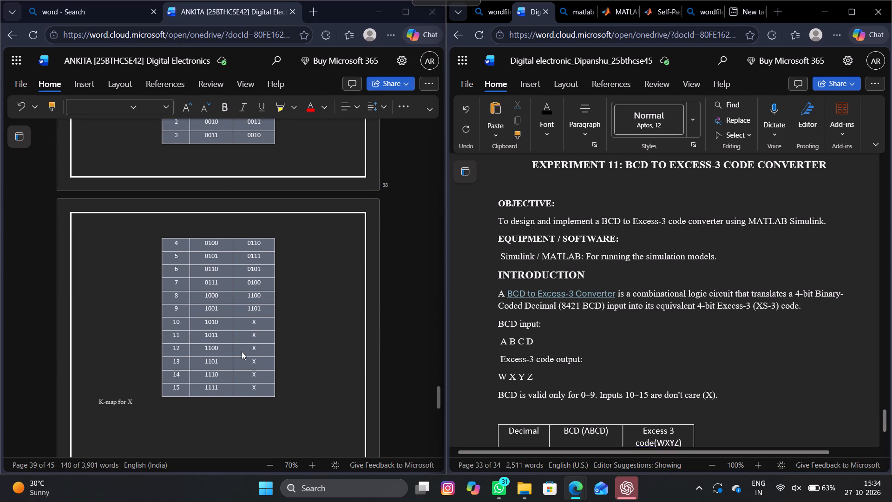
scroll(242, 351, down, 3)
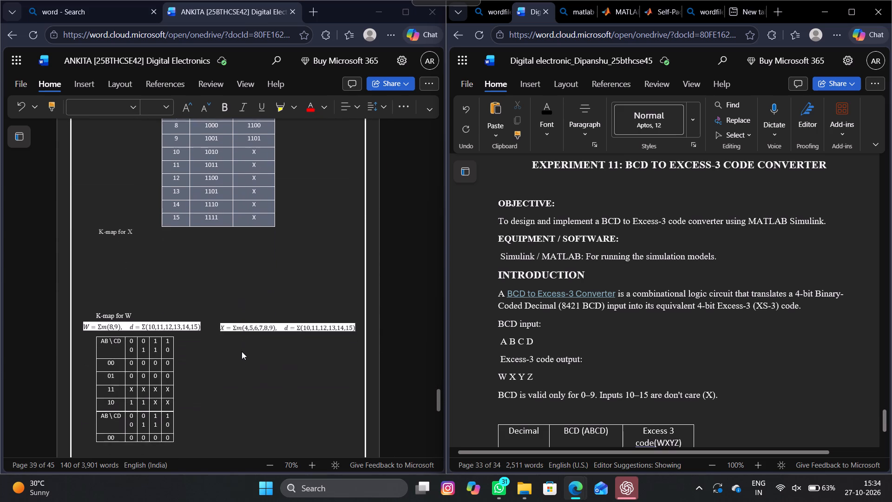
scroll(242, 351, down, 2)
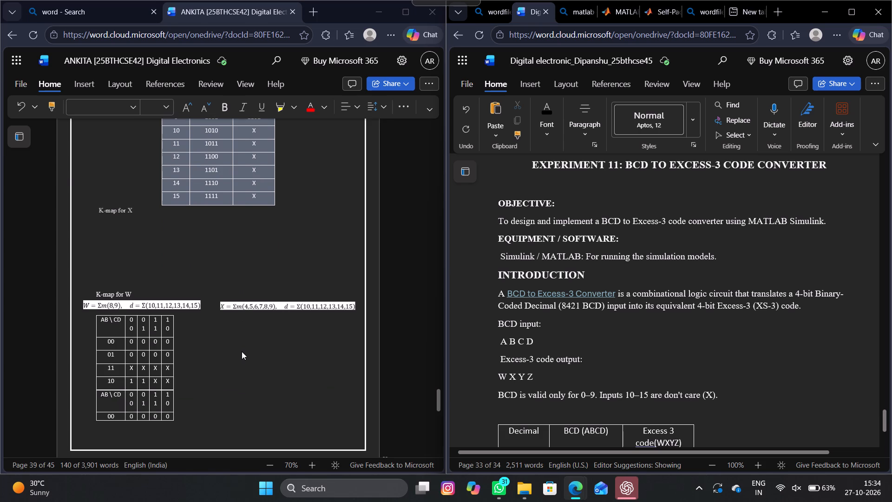
scroll(242, 351, down, 6)
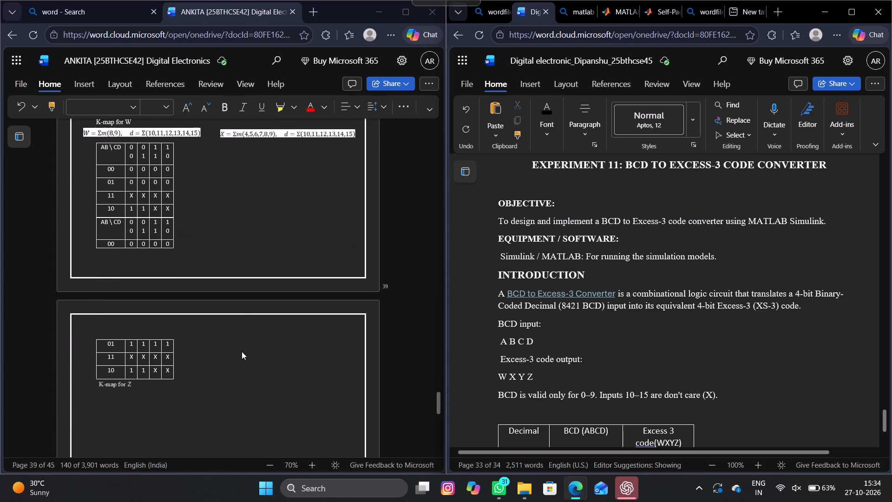
scroll(242, 351, down, 4)
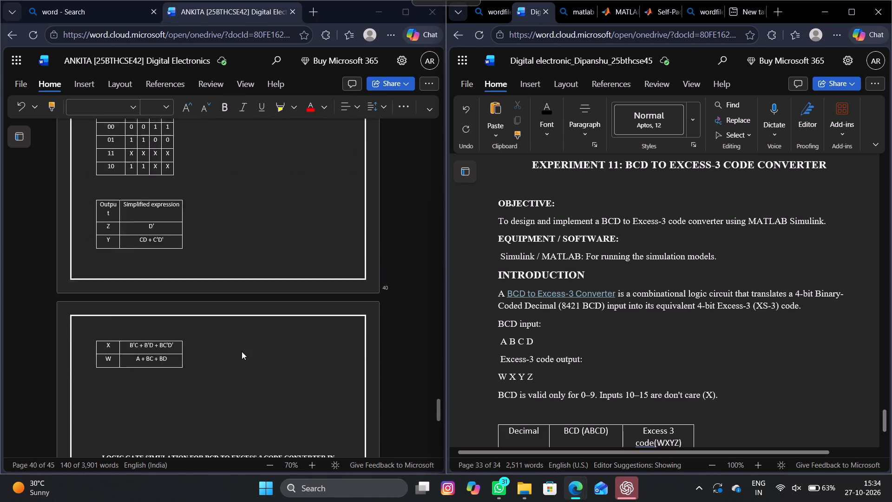
scroll(242, 351, down, 5)
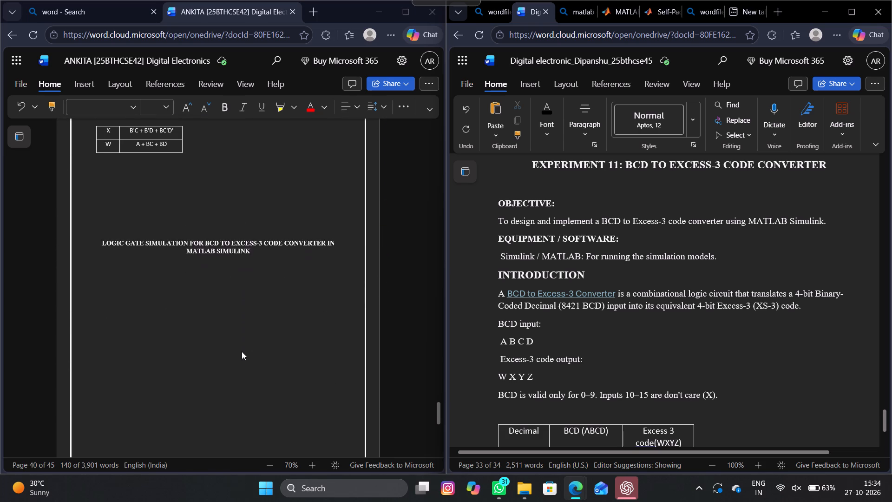
scroll(242, 351, down, 1)
scroll(242, 351, up, 1)
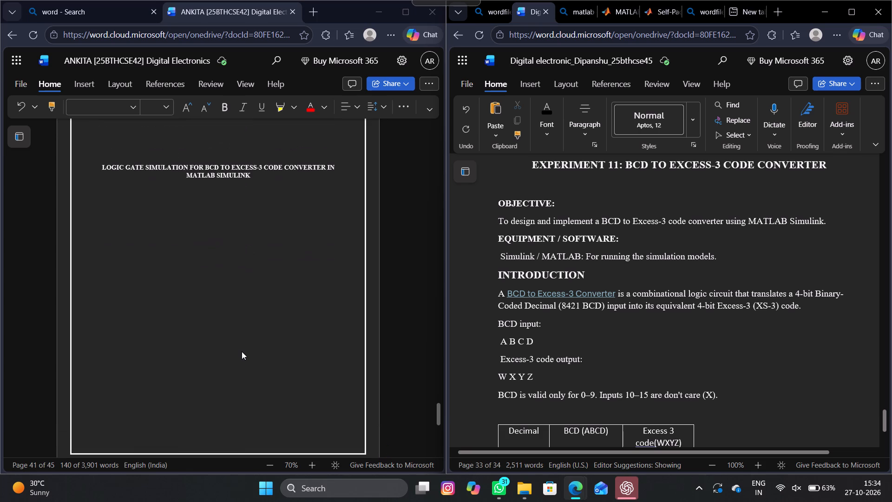
scroll(613, 365, down, 1)
Check the pasted table and following circuit pictures in the lab document against the K-map pages of the other student's Experiment 11.
scroll(613, 365, down, 4)
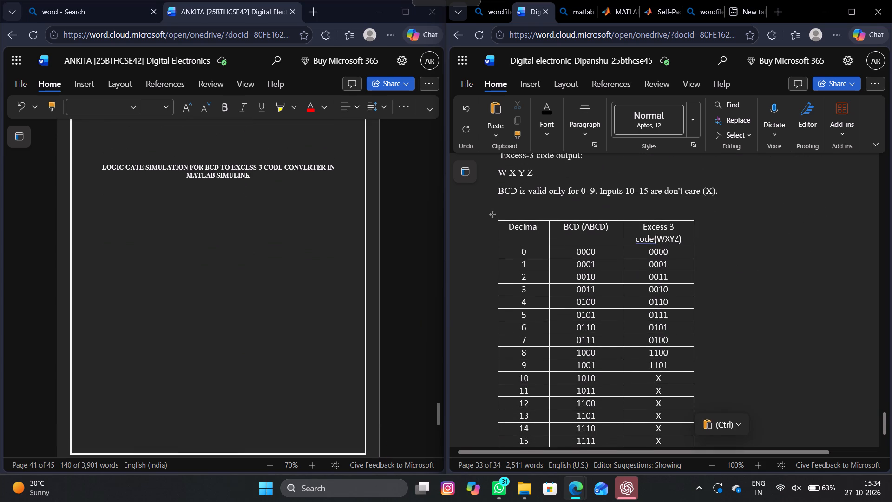
scroll(613, 365, down, 8)
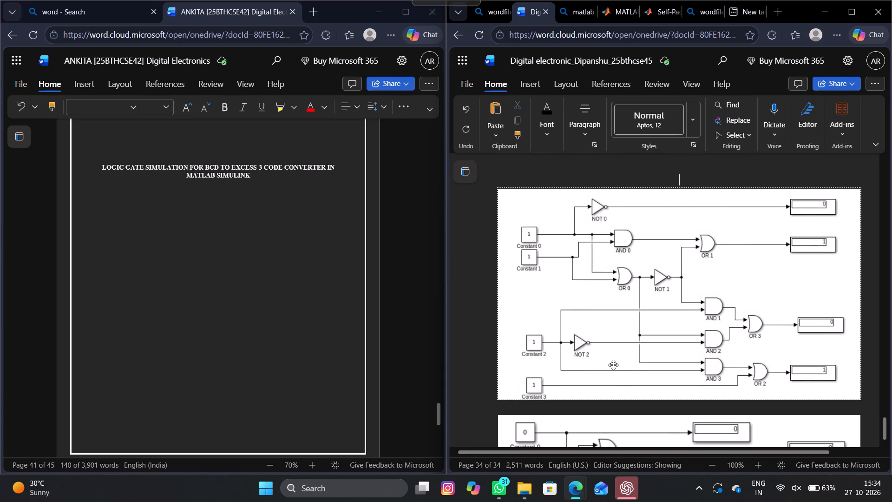
scroll(613, 365, down, 3)
scroll(613, 365, up, 2)
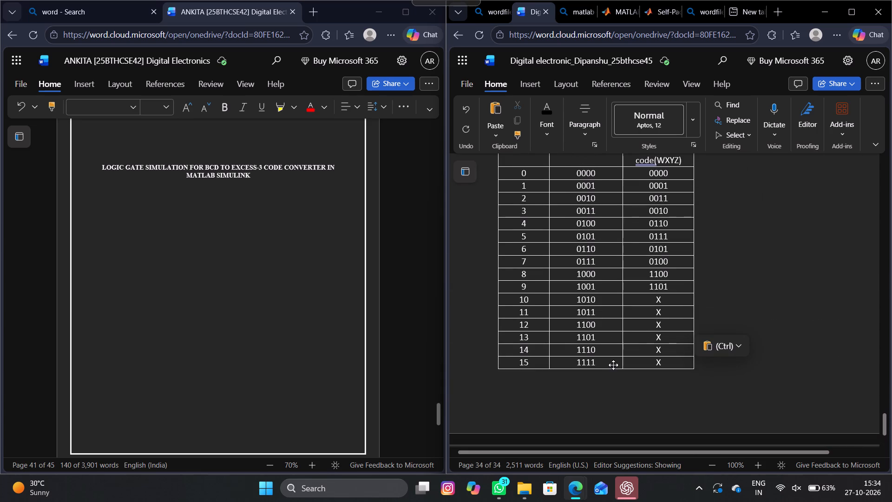
scroll(254, 255, up, 5)
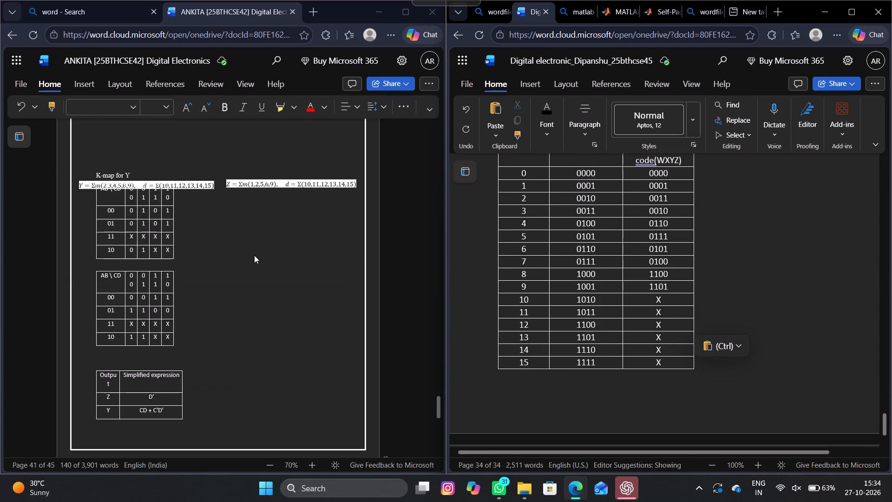
scroll(254, 255, up, 4)
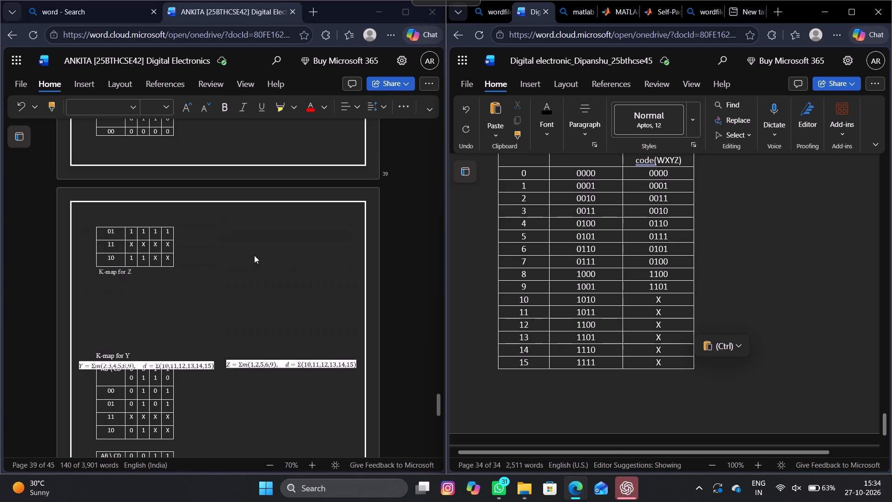
scroll(151, 263, up, 3)
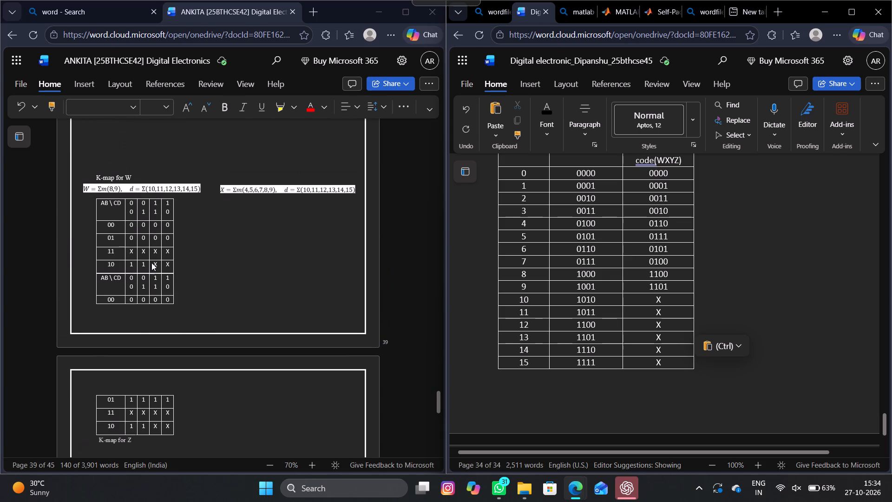
scroll(93, 176, up, 1)
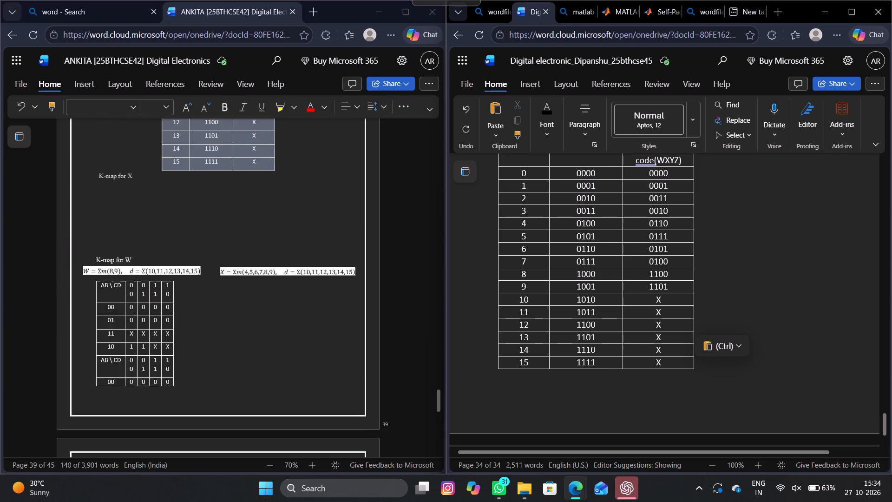
scroll(93, 176, up, 3)
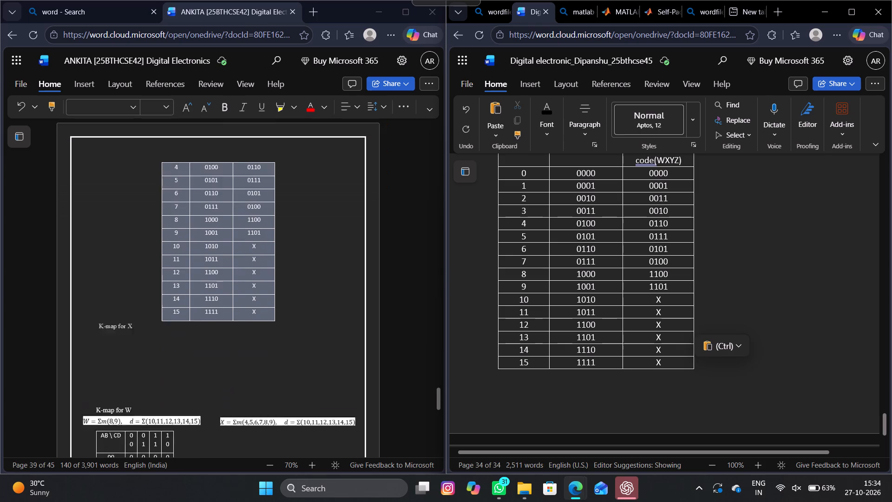
scroll(93, 176, up, 1)
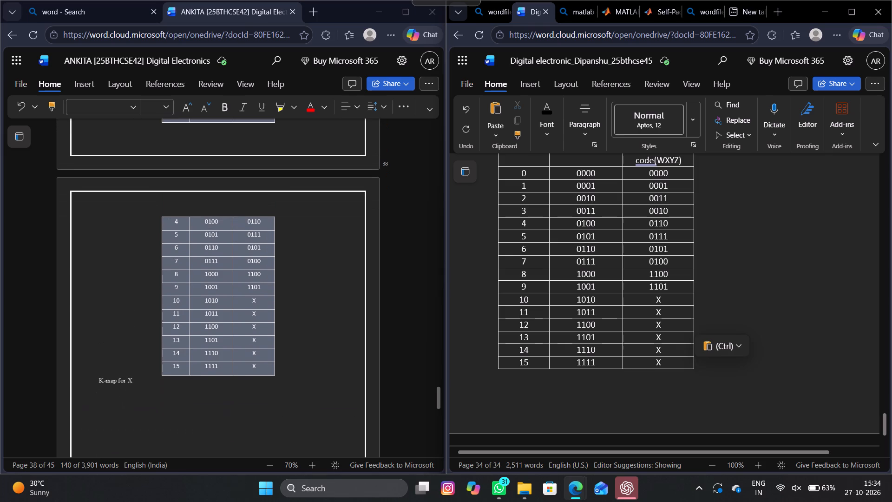
Copy the heading "LOGIC GATE SIMULATION FOR BCD TO EXCESS-3 CODE CONVERTER IN MATLAB SIMULINK" from the other student's document.
scroll(93, 176, down, 9)
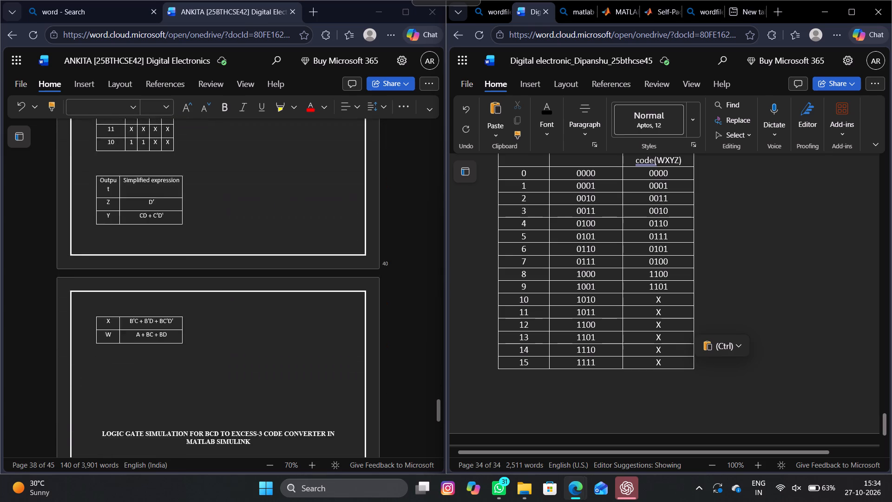
scroll(93, 176, down, 4)
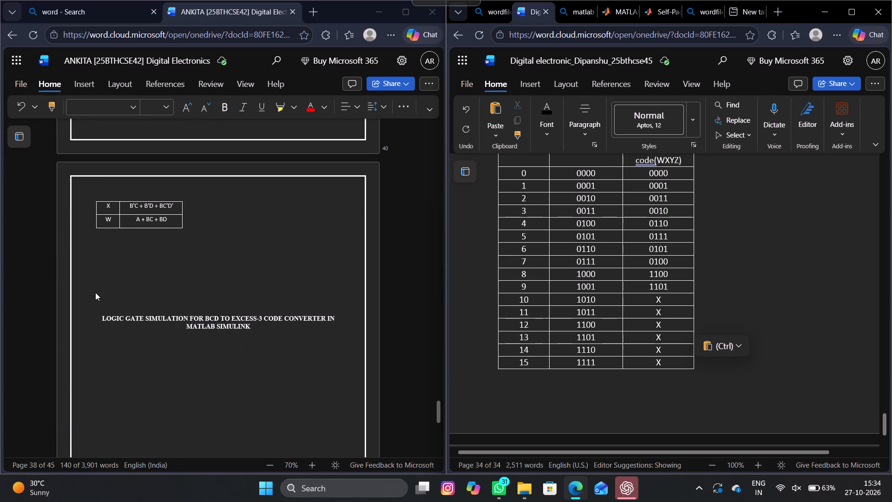
drag(100, 315, 265, 333)
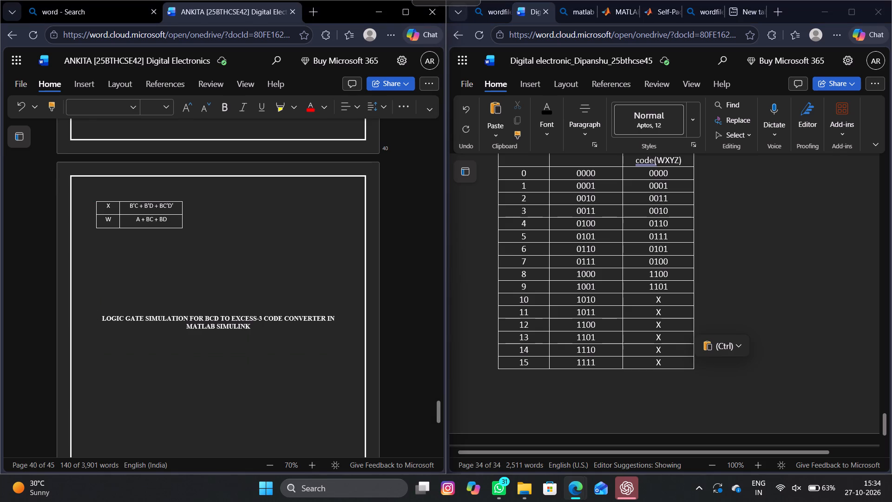
drag(265, 333, 254, 328)
key(ctrl+c)
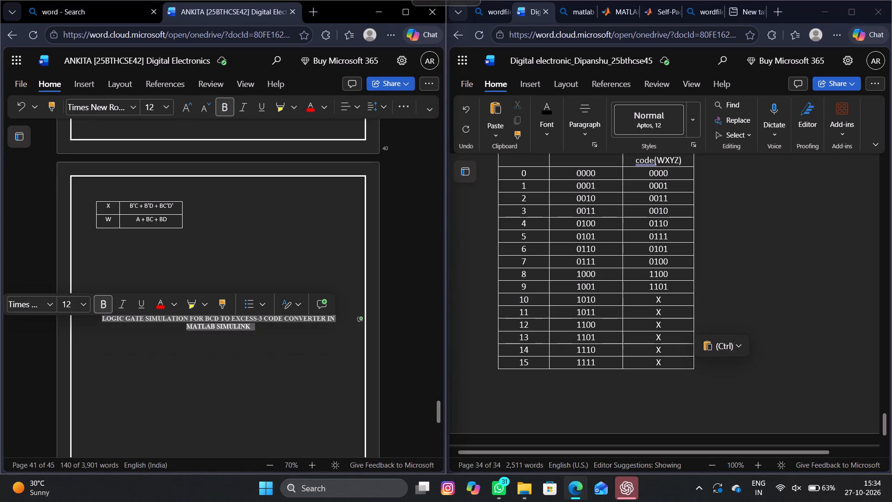
key(ctrl+c)
Paste the copied simulation heading in the lab document below the BCD to Excess-3 table, directly above the circuit picture.
click(612, 375)
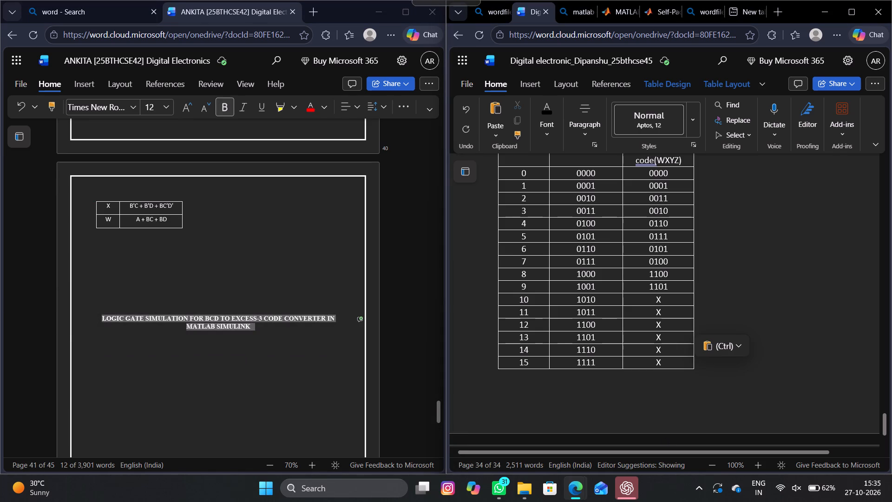
key(Down)
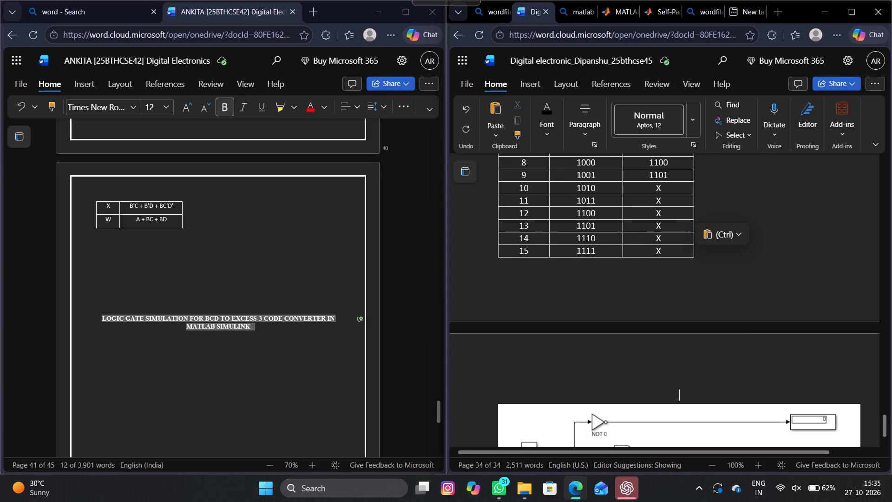
key(ctrl+v)
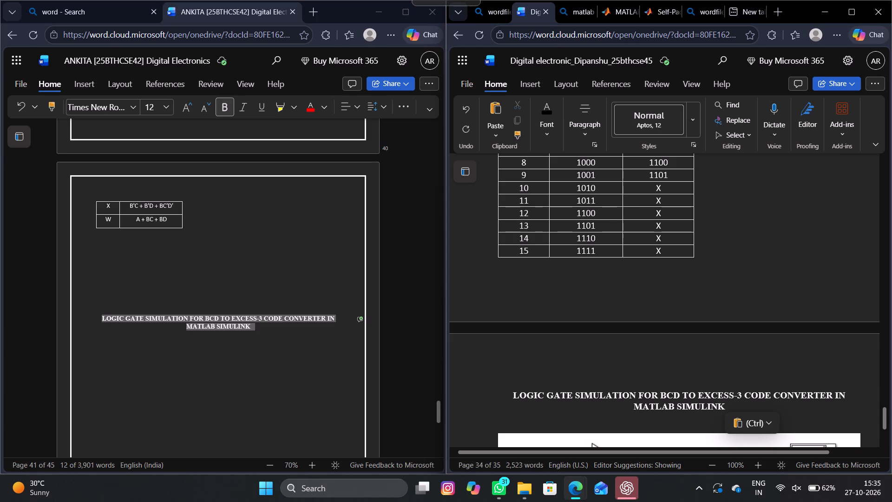
scroll(612, 375, down, 4)
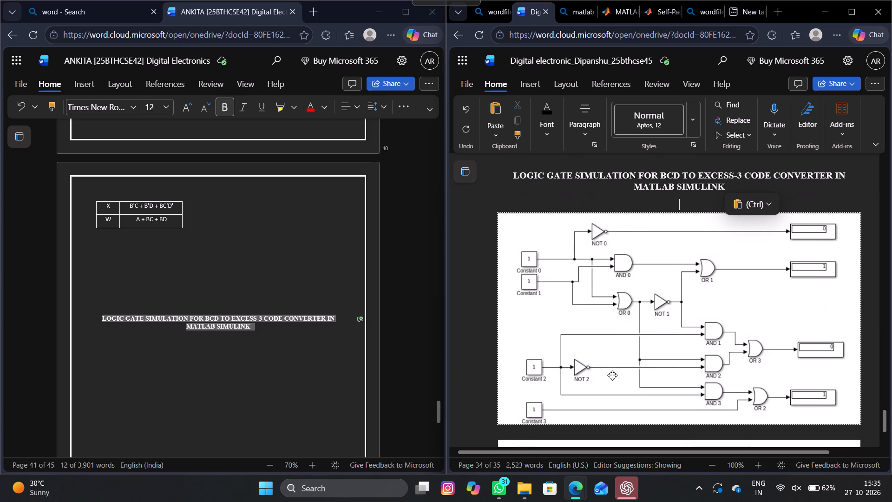
Insert two line breaks after the BCD to Excess-3 circuit picture in the lab document, separating it from the following circuit picture.
scroll(206, 344, down, 6)
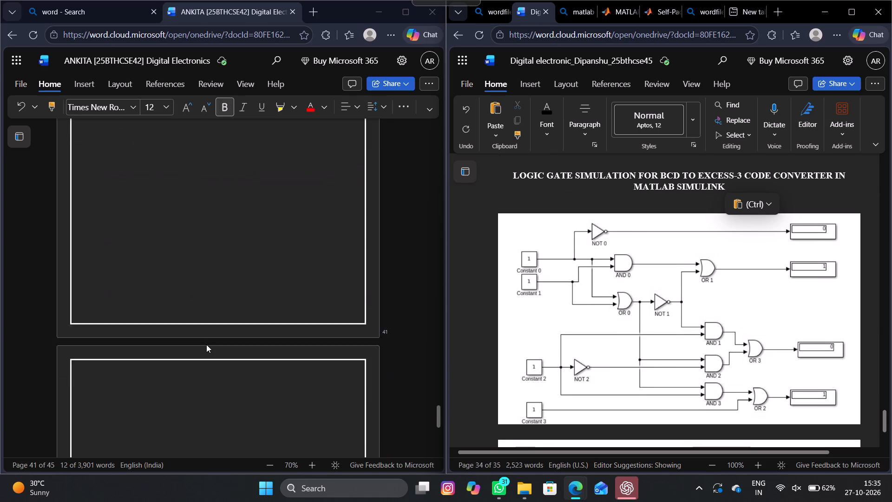
scroll(206, 344, down, 2)
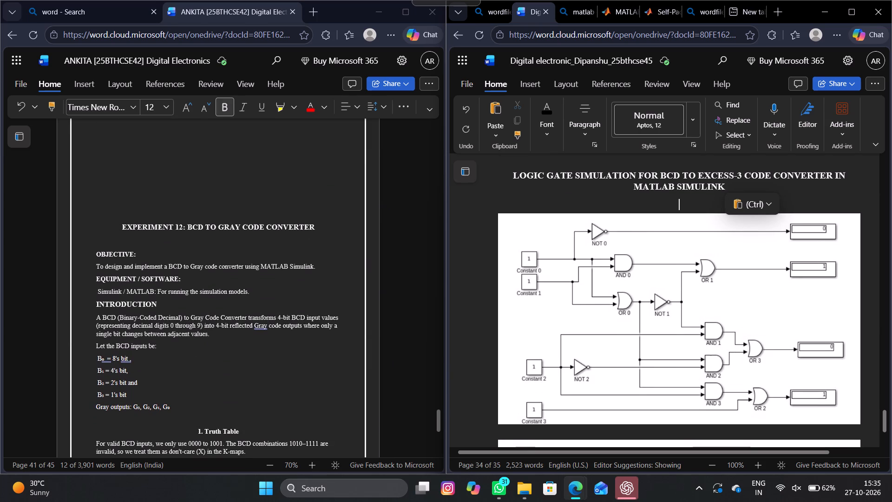
scroll(357, 309, down, 2)
scroll(553, 374, down, 2)
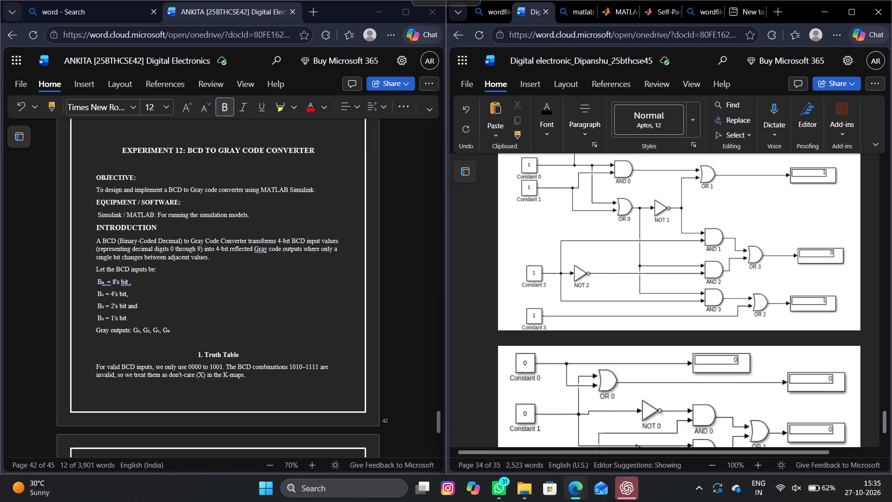
click(527, 342)
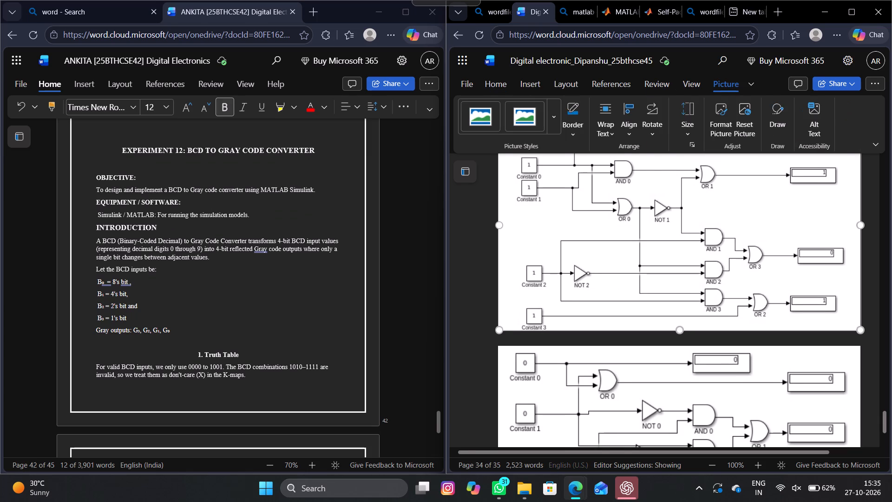
key(Right)
key(Return)
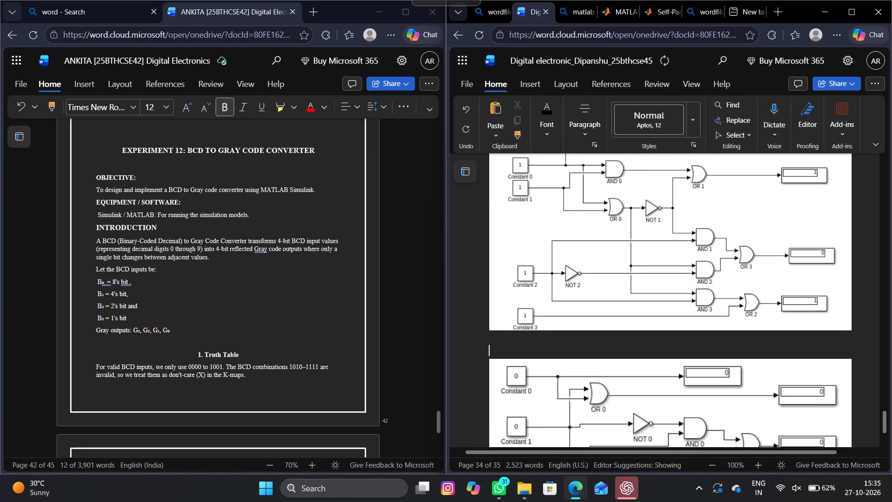
key(Return)
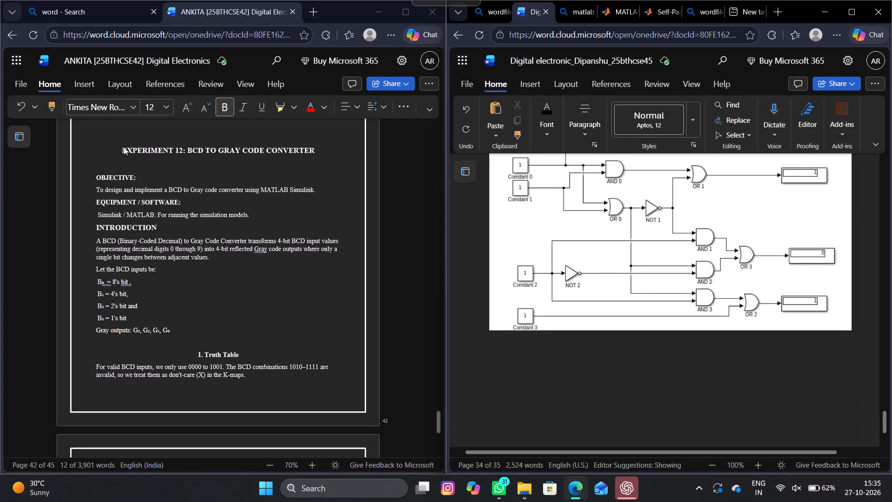
Copy the Experiment 12: BCD to Gray Code Converter text, from its heading through the Gray outputs line, from the other student's document.
drag(121, 147, 217, 406)
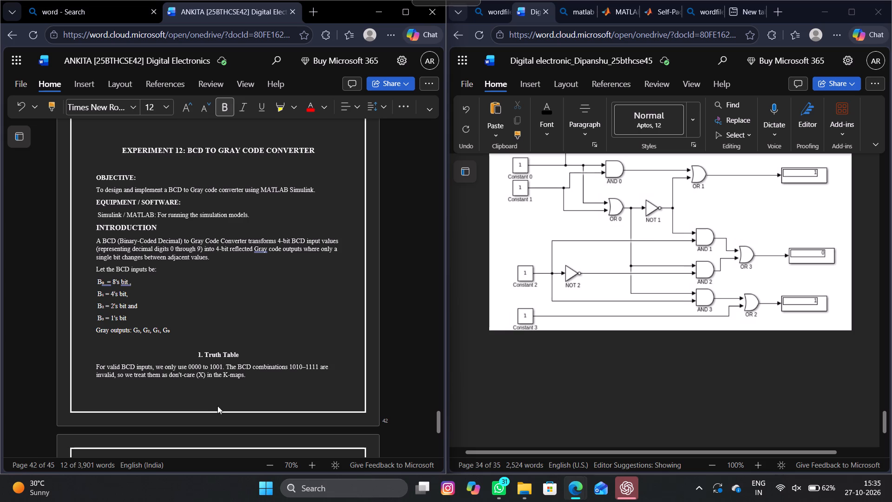
drag(217, 406, 236, 330)
click(236, 330)
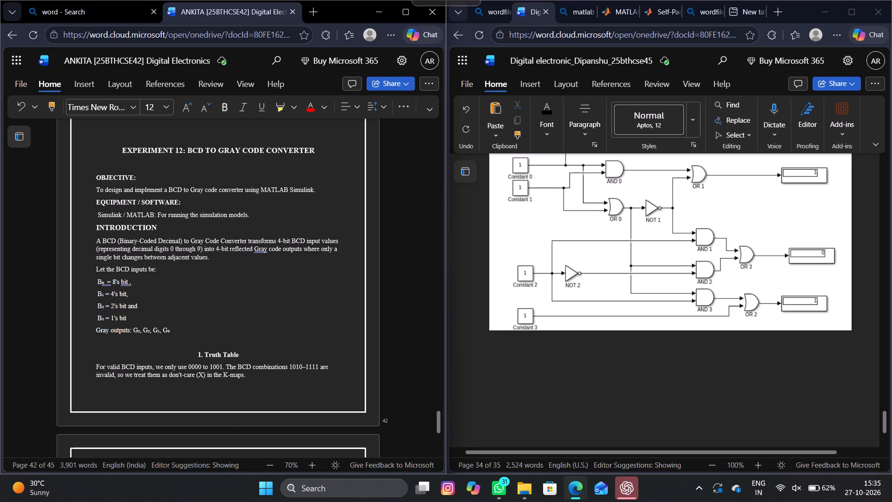
drag(120, 147, 175, 326)
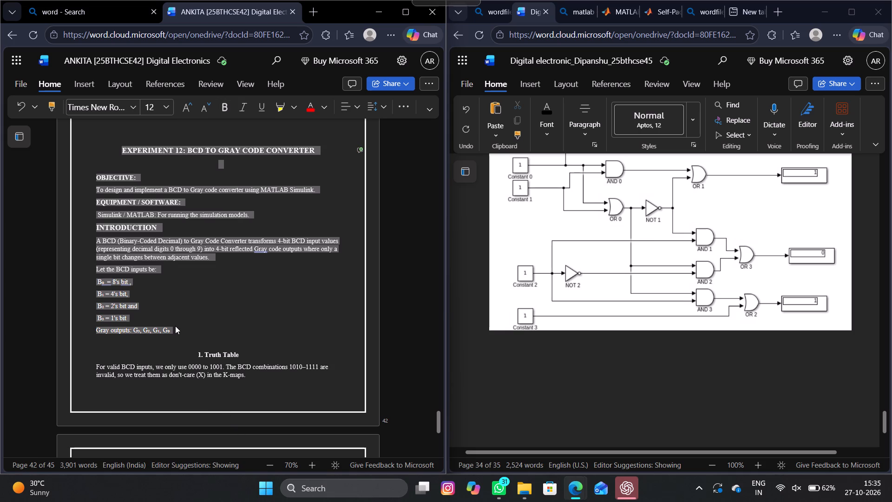
drag(175, 326, 175, 325)
key(ctrl+c)
key(ctrl+c)
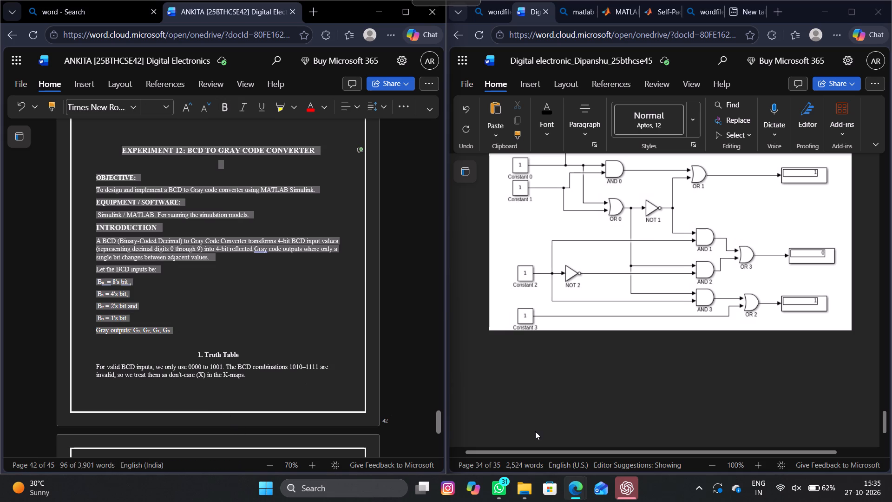
Paste the copied Experiment 12 text in the lab document between the two circuit pictures.
click(515, 353)
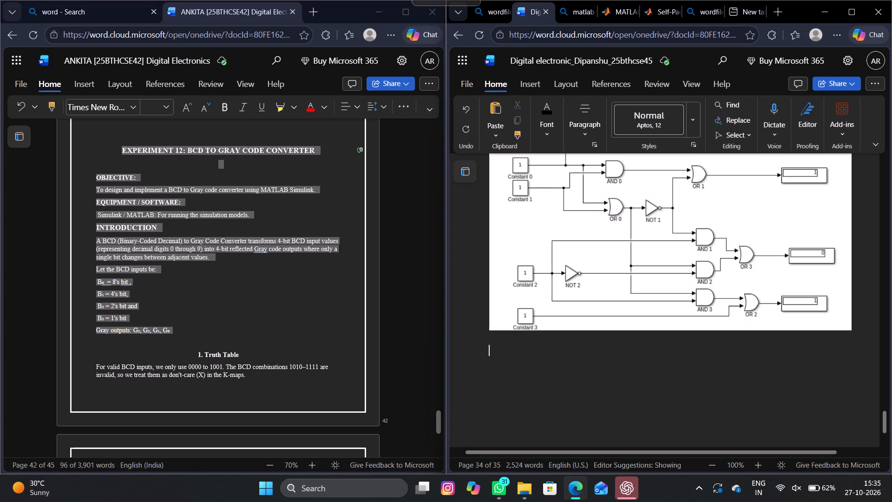
key(ctrl+v)
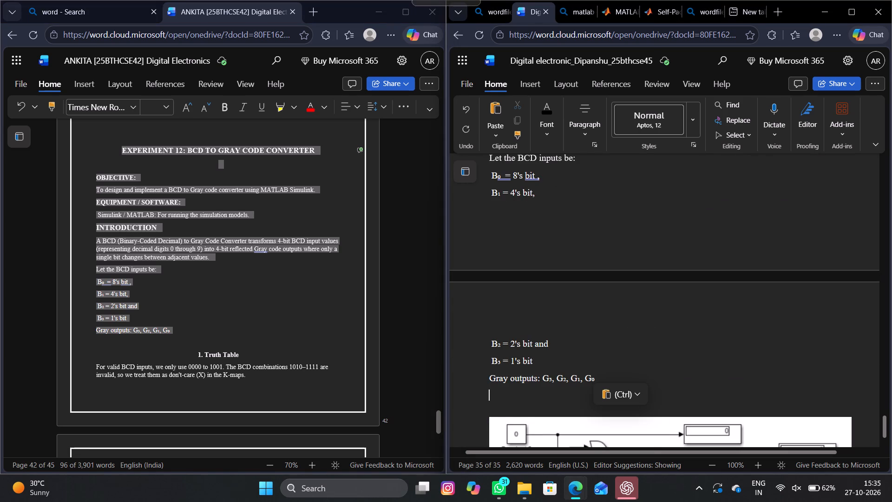
scroll(515, 353, down, 3)
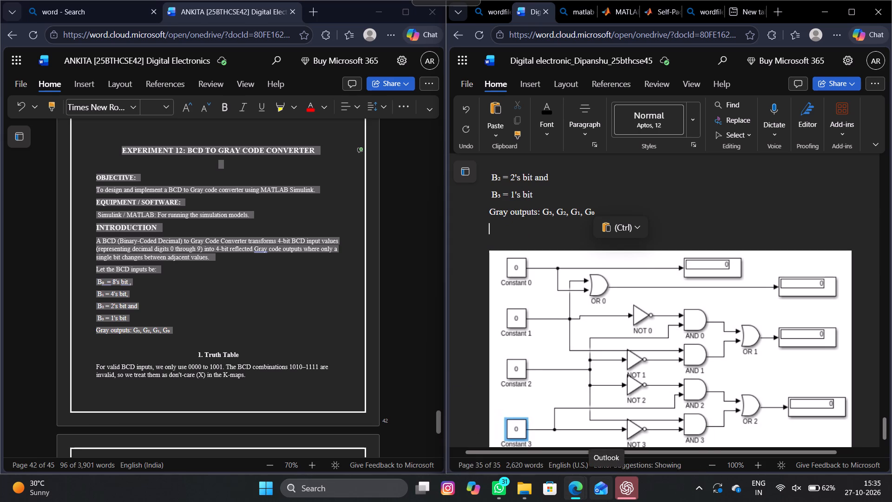
Copy Experiment 12's "1. Truth Table" heading, its introductory paragraph and the full truth table through decimal 15 from the other student's document.
scroll(230, 317, down, 2)
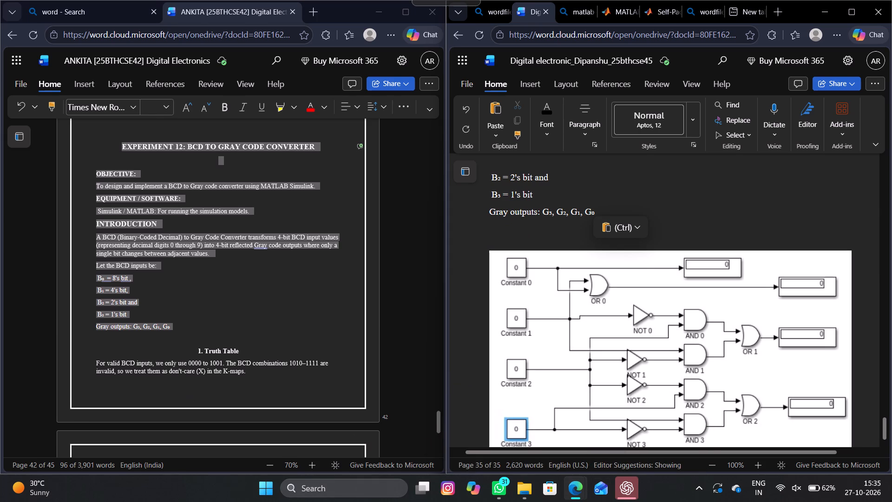
scroll(230, 317, down, 4)
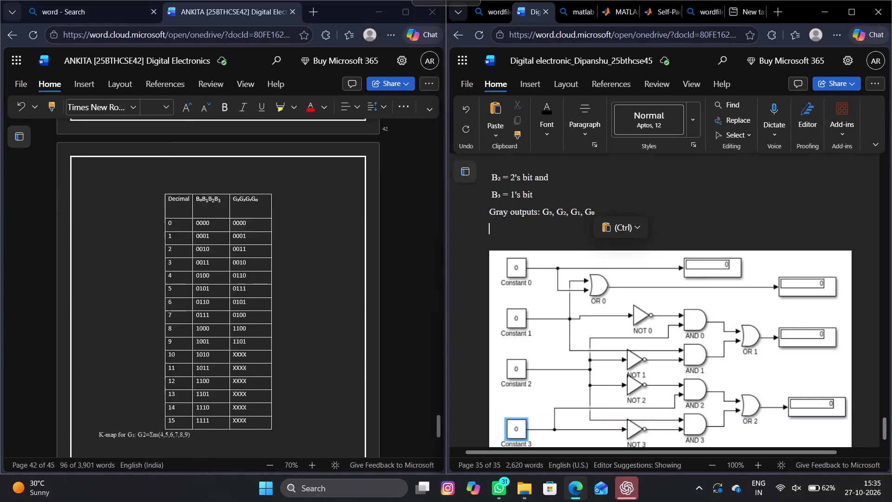
scroll(230, 317, down, 1)
scroll(230, 317, up, 6)
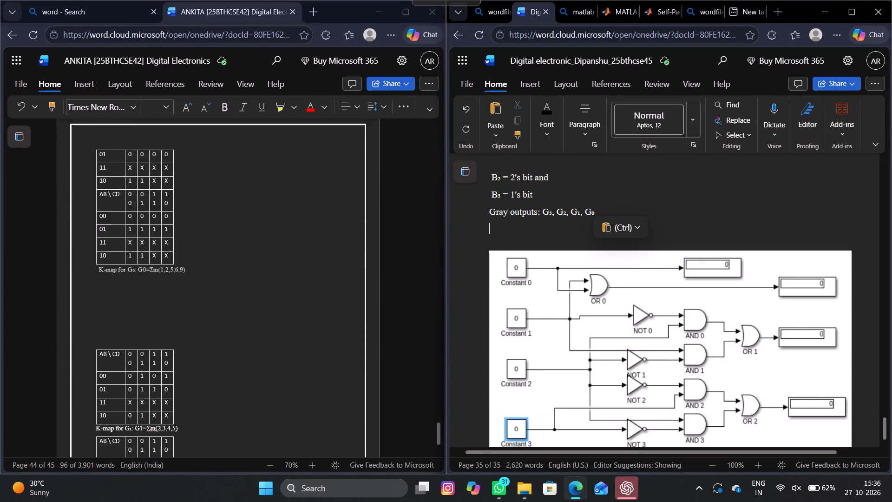
scroll(230, 317, up, 7)
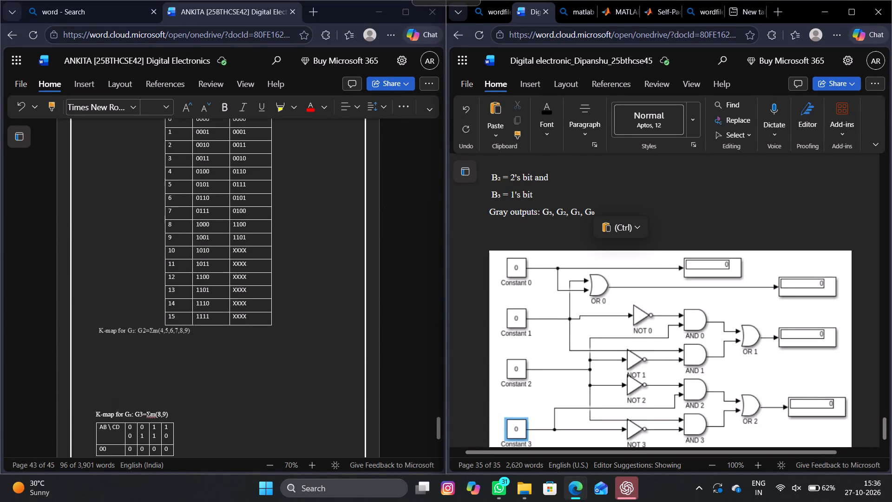
scroll(230, 317, up, 3)
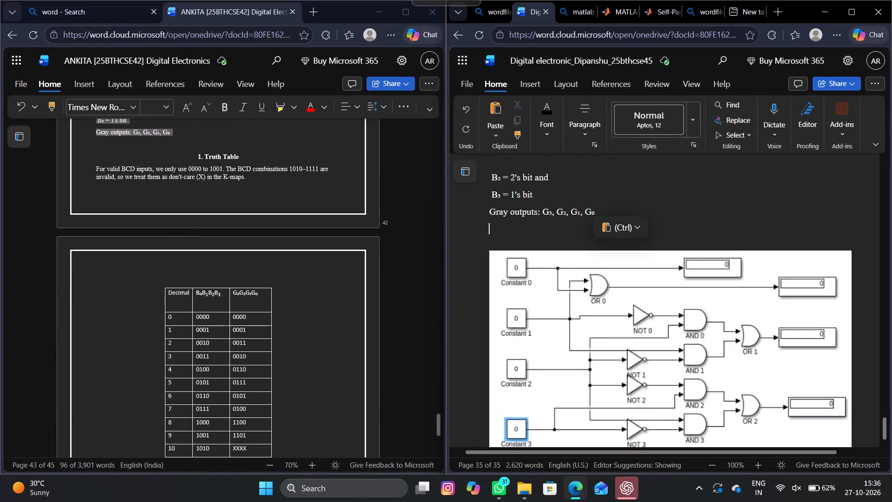
click(198, 155)
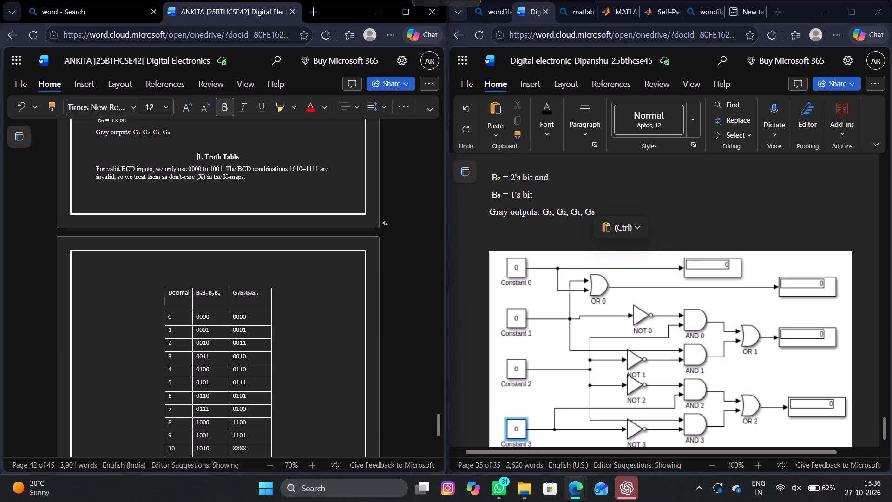
key(shift+Down)
key(shift+Down)
key(shift+Down)
key(shift+Down)
key(shift+Down)
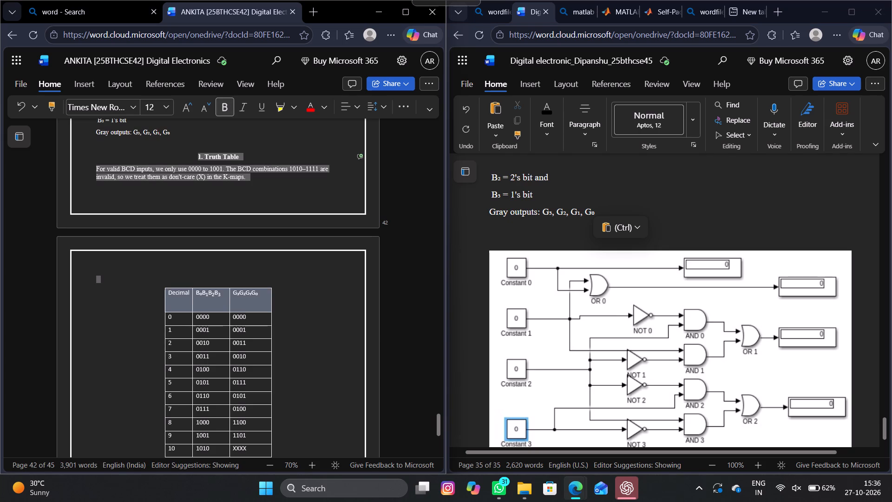
key(shift+Down)
key(shift+Down)
key(shift+Down)
key(shift+Down)
key(shift+Down)
key(shift+Down)
key(shift+Down)
key(shift+Down)
key(shift+Down)
key(shift+Down)
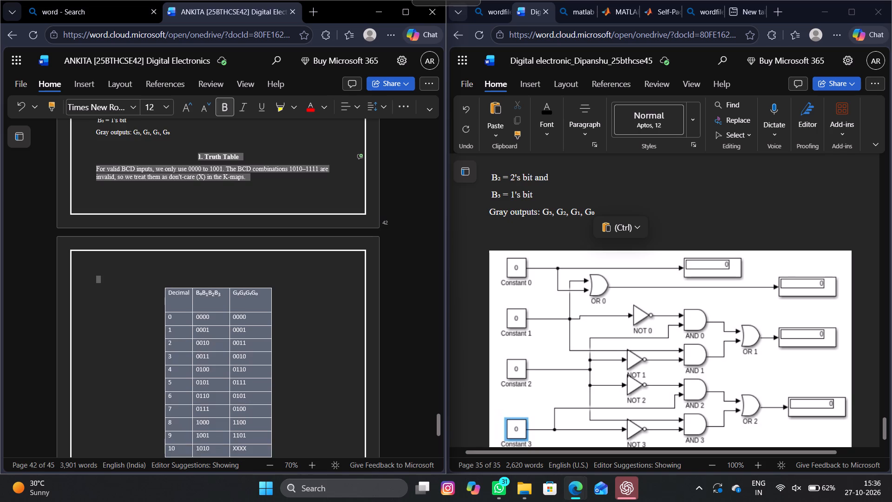
key(shift+Down)
key(shift+Down)
key(shift+Down)
key(shift+Down)
key(shift+Down)
key(shift+Down)
key(shift+Down)
key(shift+Down)
key(shift+Down)
key(shift+Down)
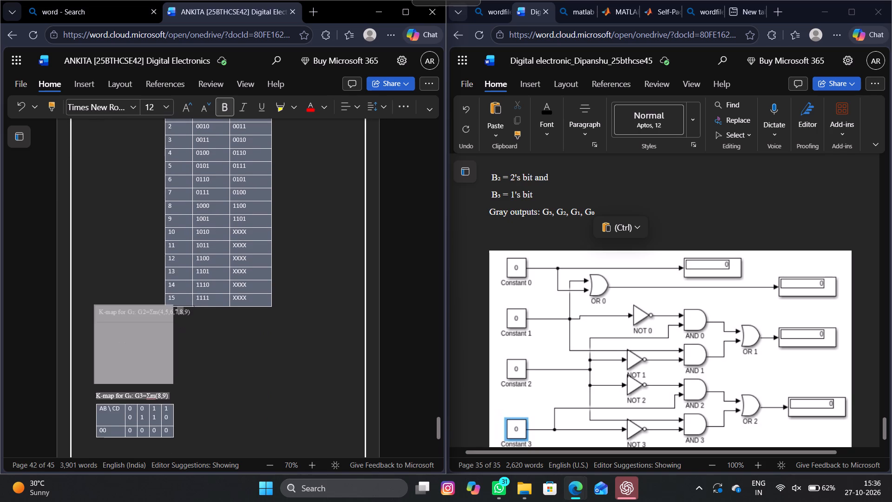
key(shift+Down)
key(shift+Down)
key(shift+Down)
key(shift+Down)
key(shift+Up)
key(shift+Up)
key(shift+Up)
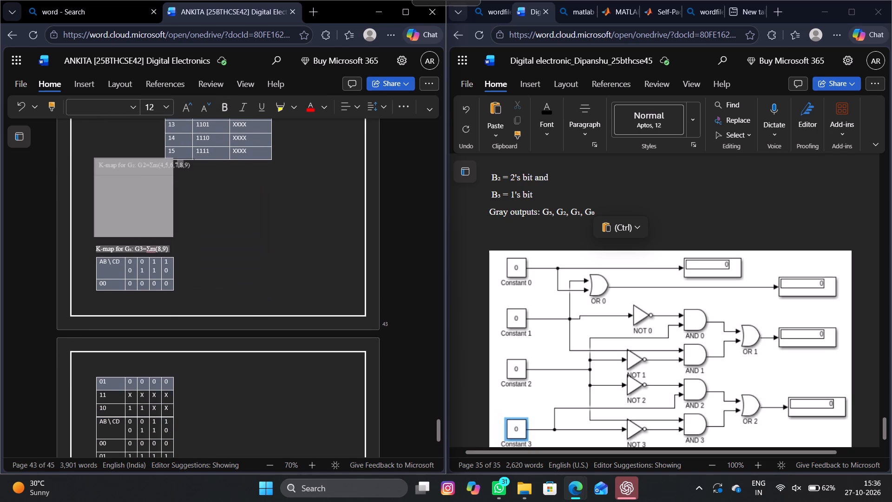
key(shift+Up)
key(shift+Up)
key(shift+Up)
key(shift+Up)
key(shift+Up)
key(shift+Up)
key(shift+Down)
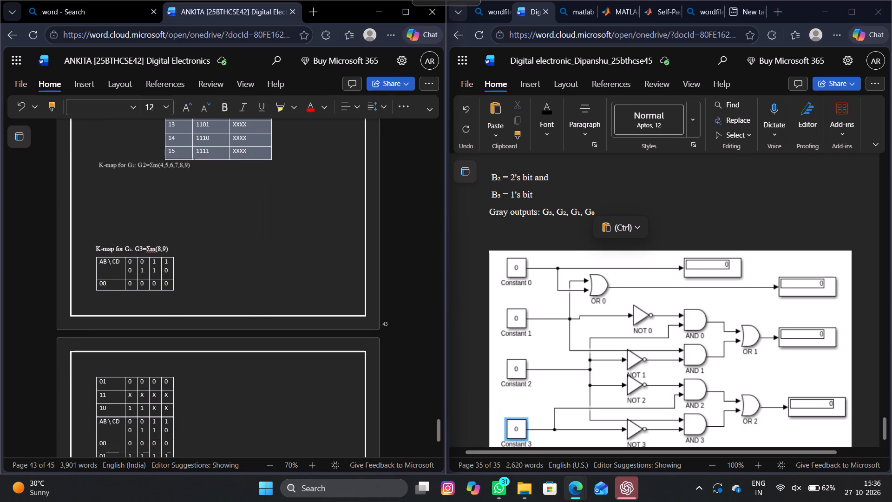
key(ctrl+c)
key(ctrl+c)
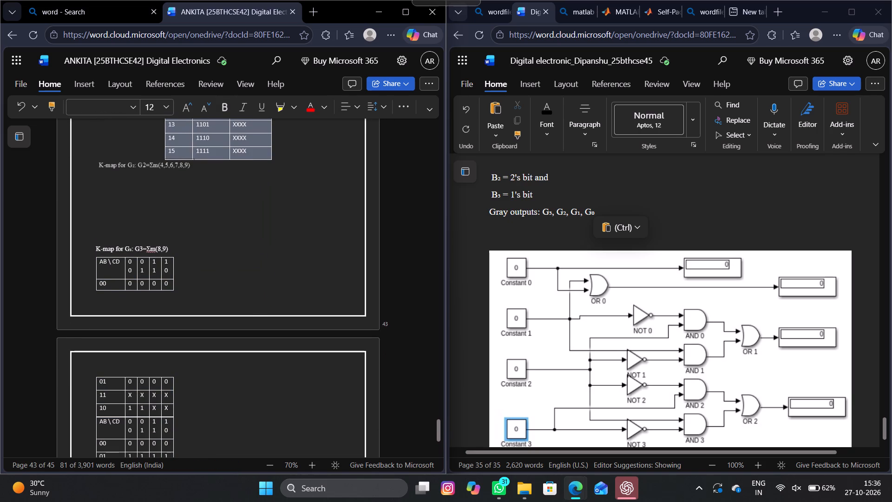
Paste the copied truth table section in the lab document below the last circuit picture.
scroll(631, 317, down, 4)
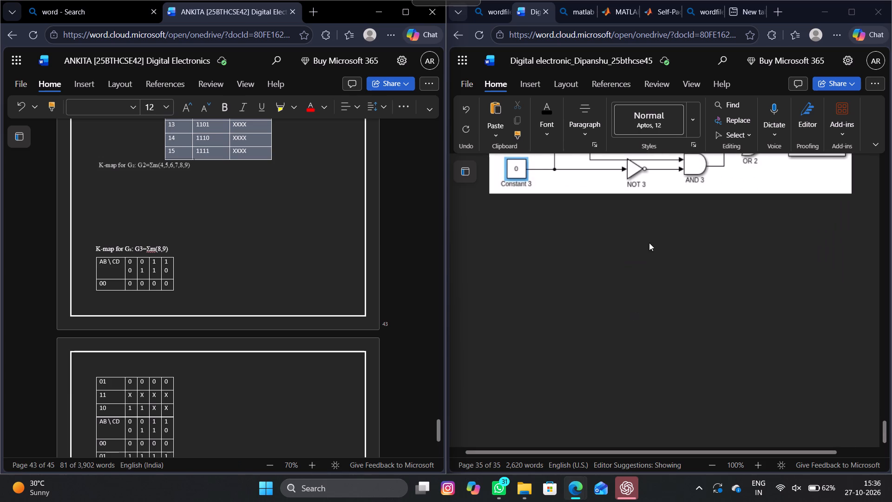
click(646, 243)
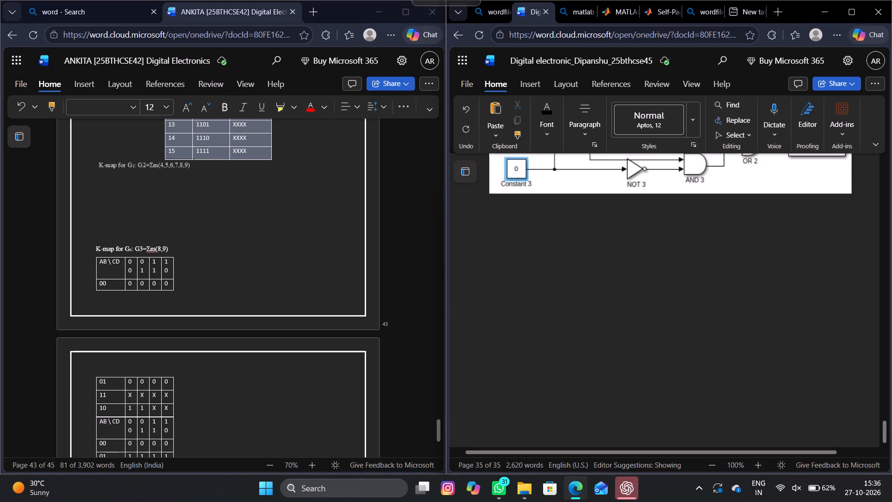
key(ctrl+v)
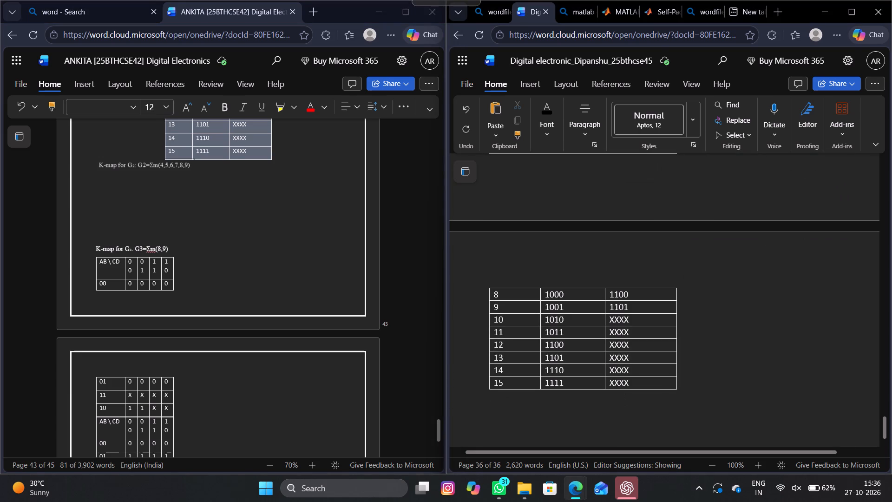
Check the pasted Experiment 12 text and truth table against the K-maps, simplified expressions and preceding simulation heading in the other student's document.
scroll(646, 243, up, 4)
scroll(646, 243, down, 1)
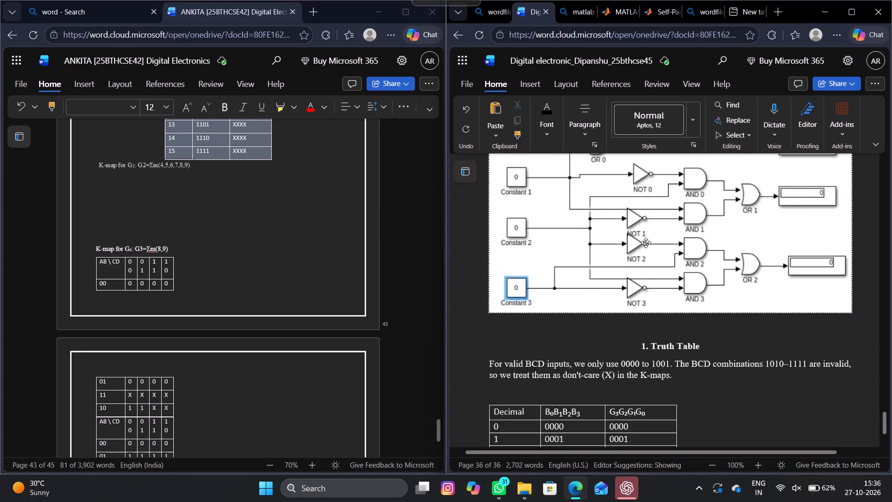
scroll(646, 243, down, 2)
scroll(204, 198, down, 2)
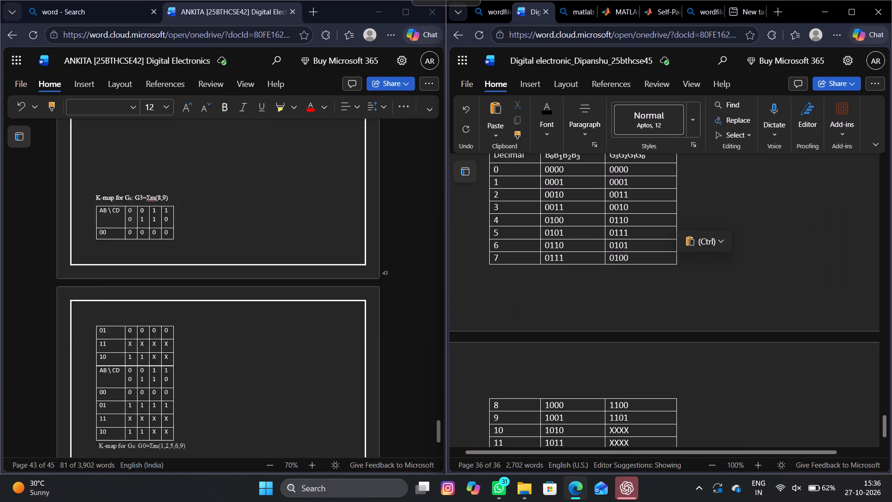
scroll(204, 198, down, 5)
scroll(204, 198, up, 3)
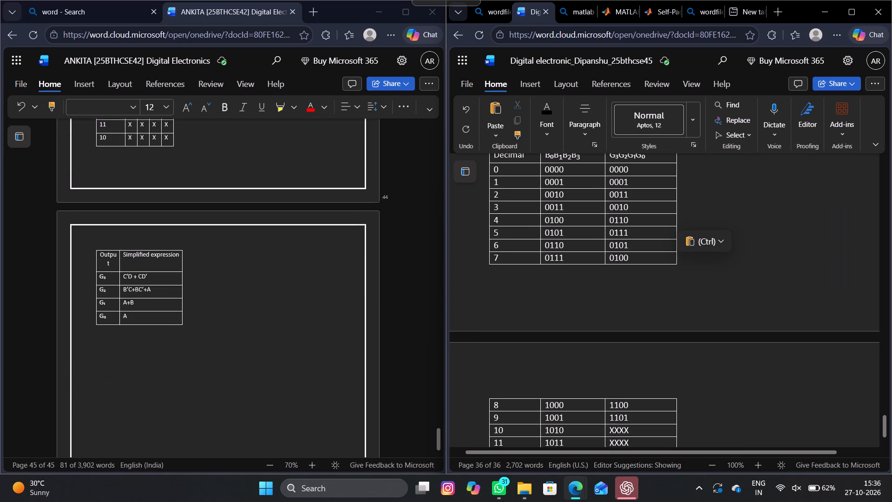
scroll(581, 277, down, 4)
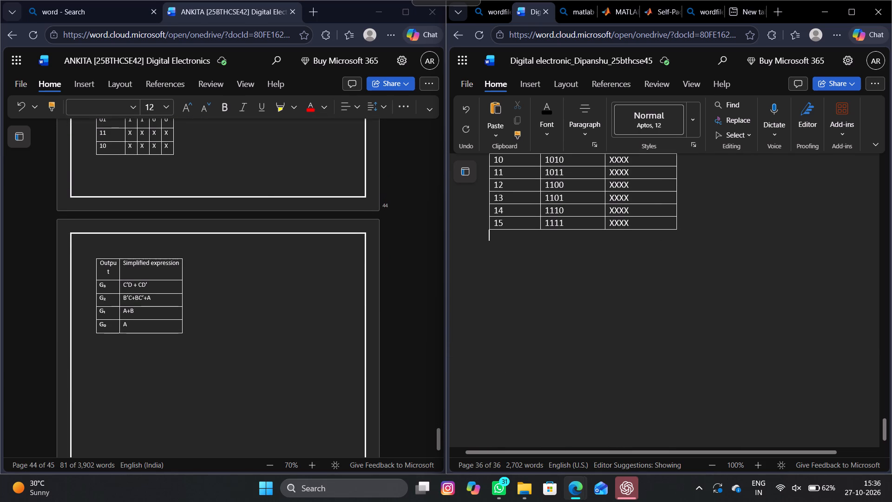
scroll(620, 356, up, 7)
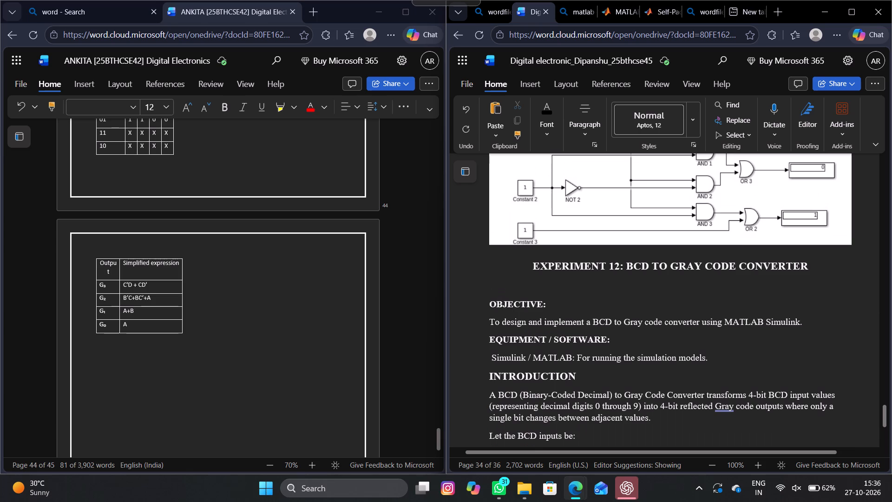
scroll(620, 356, down, 9)
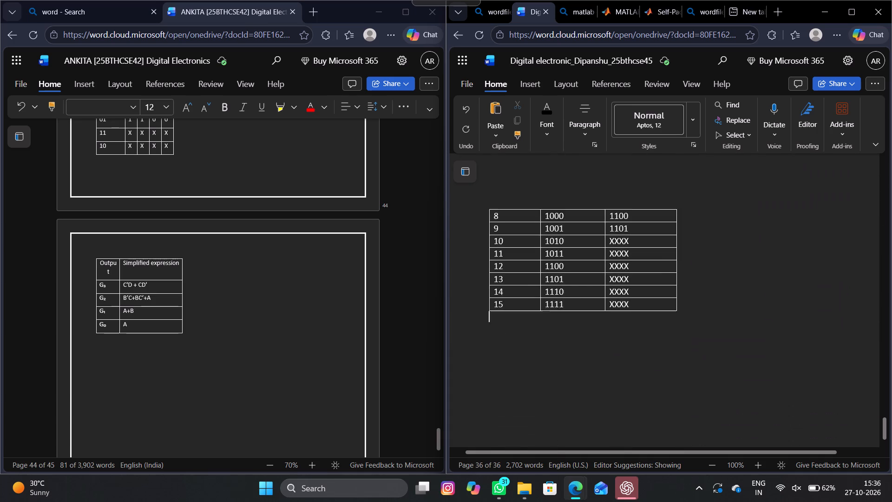
scroll(620, 356, down, 5)
scroll(215, 324, up, 4)
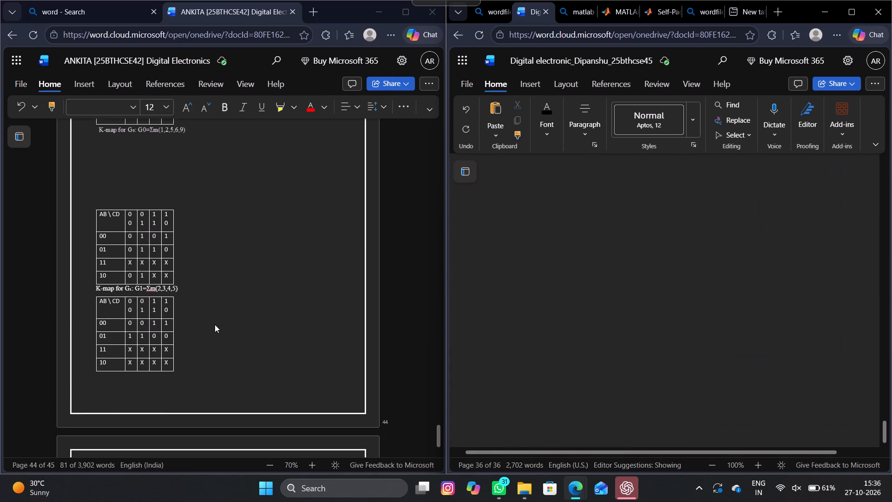
scroll(215, 324, up, 6)
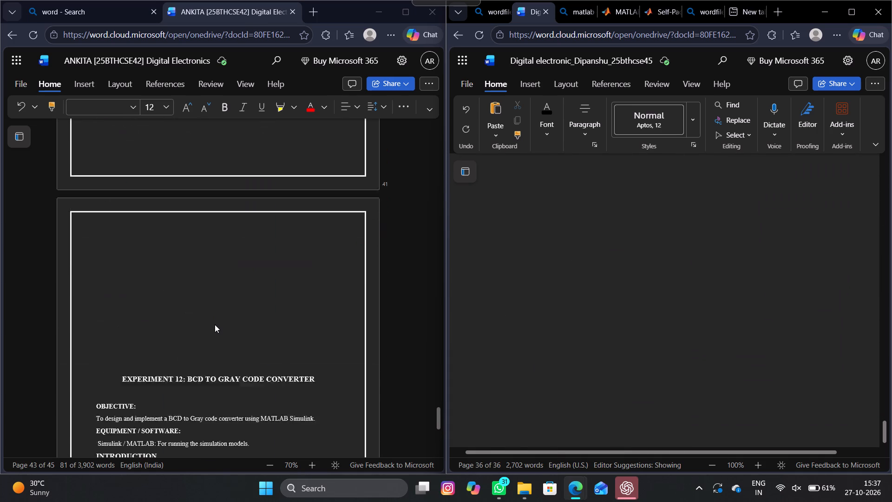
scroll(607, 265, up, 8)
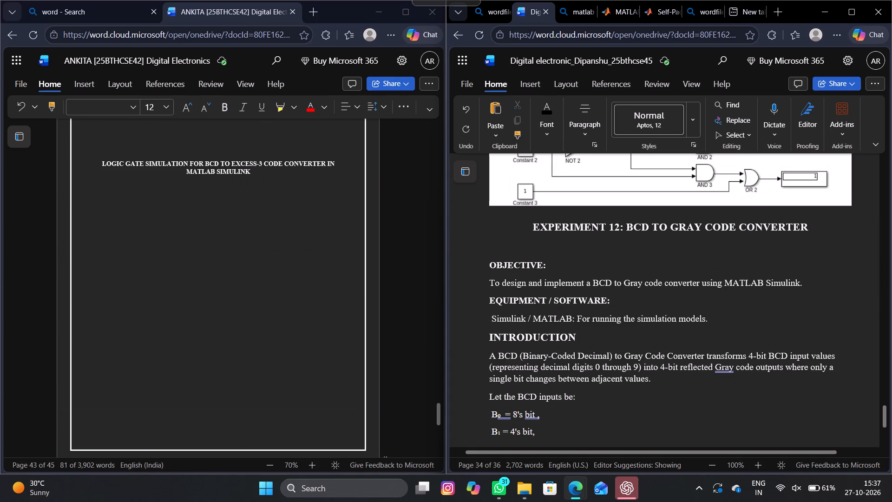
scroll(607, 265, up, 1)
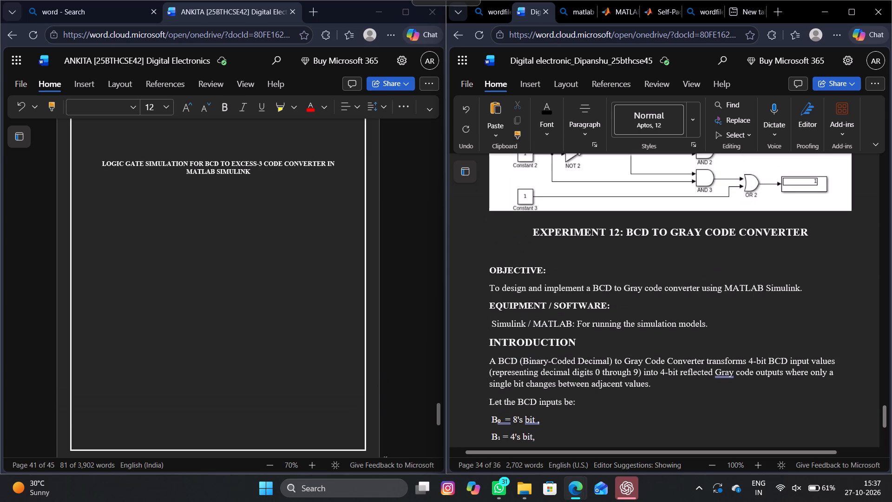
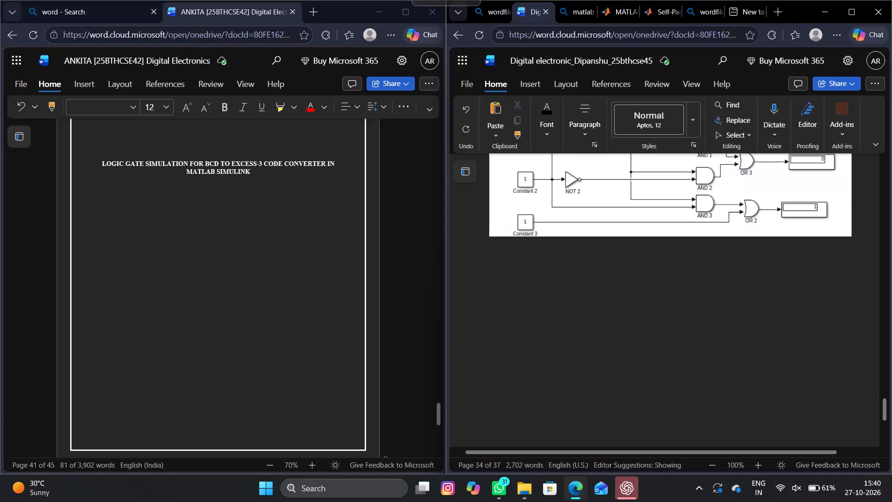
Review the start of the Experiment 12 BCD to Gray code converter write-up in the other student's document.
scroll(685, 286, down, 5)
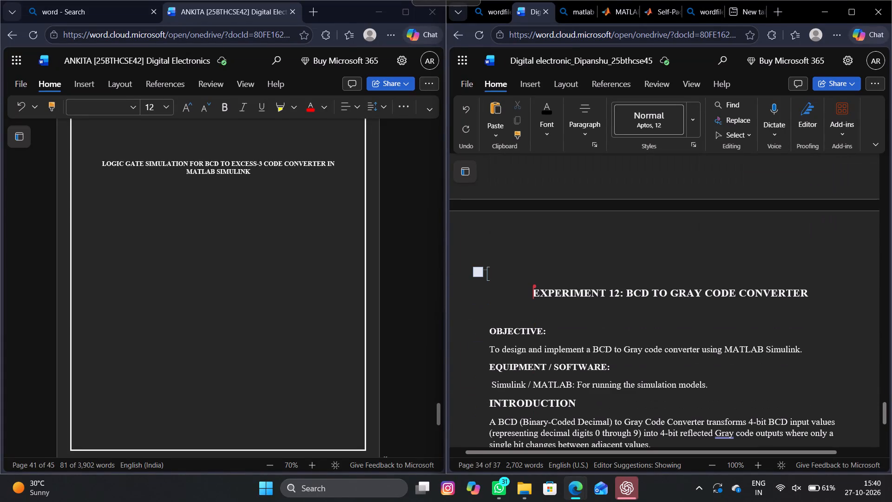